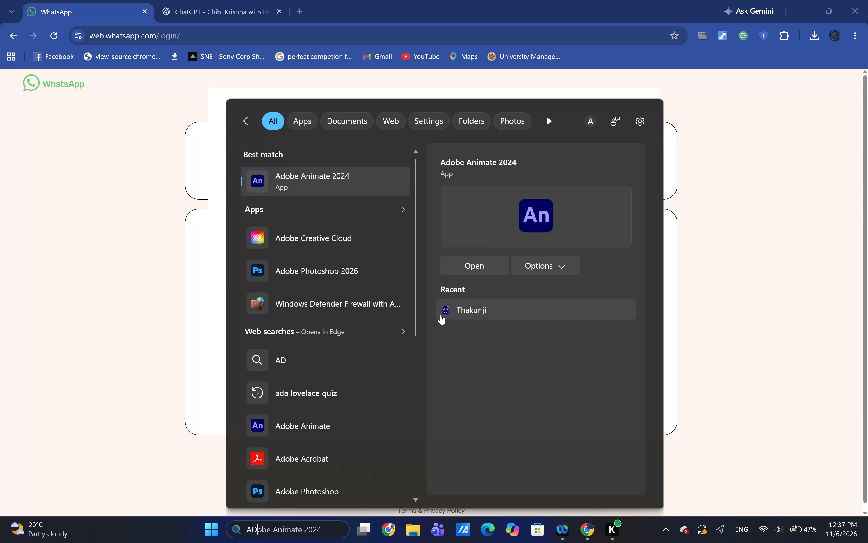
Launch Adobe Animate 2024 from the system search results.
click(465, 262)
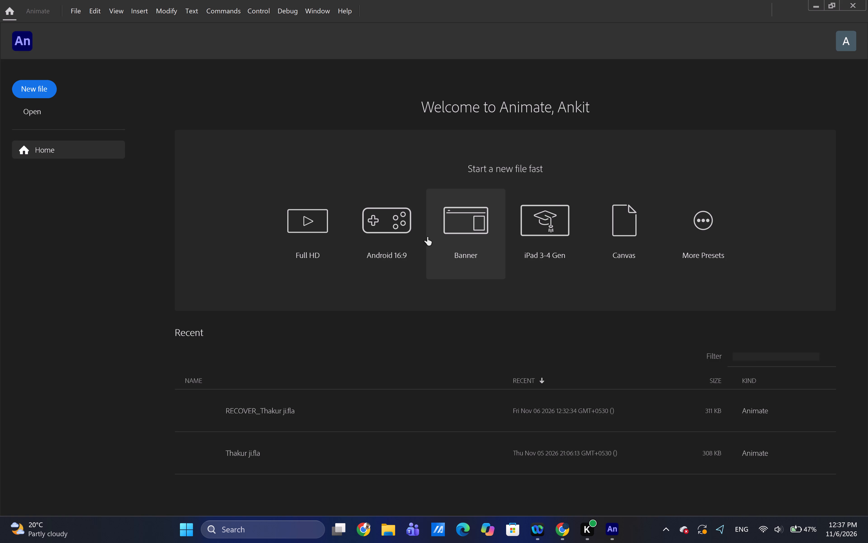
Start a new document using the 4K (3,840 x 2,160) Character Animation preset.
click(686, 218)
click(707, 226)
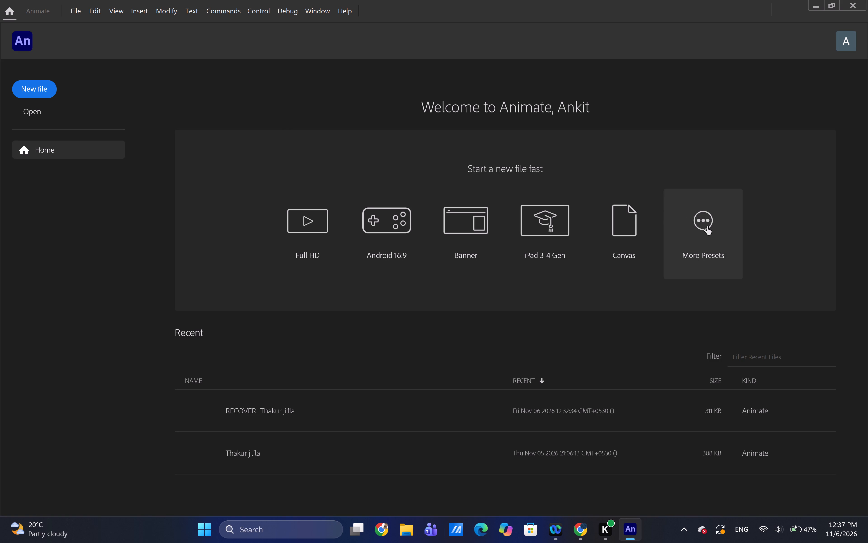
click(698, 234)
click(700, 211)
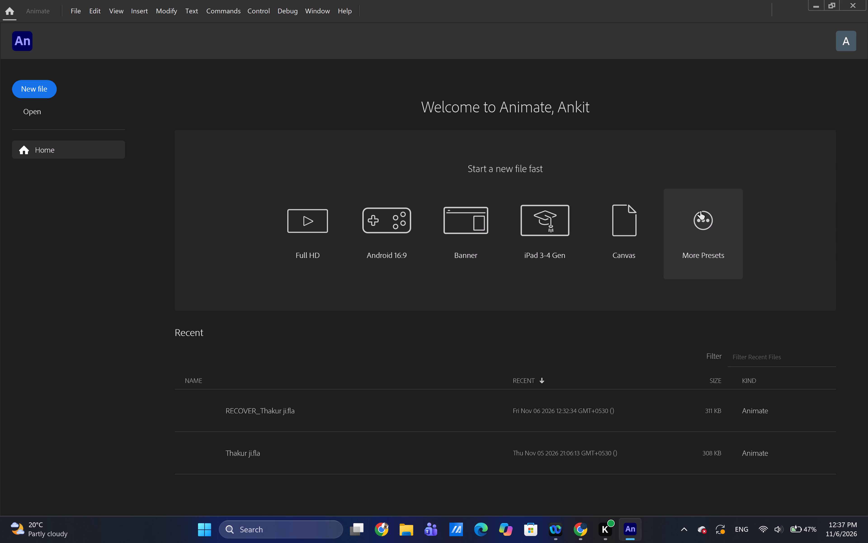
right_click(700, 211)
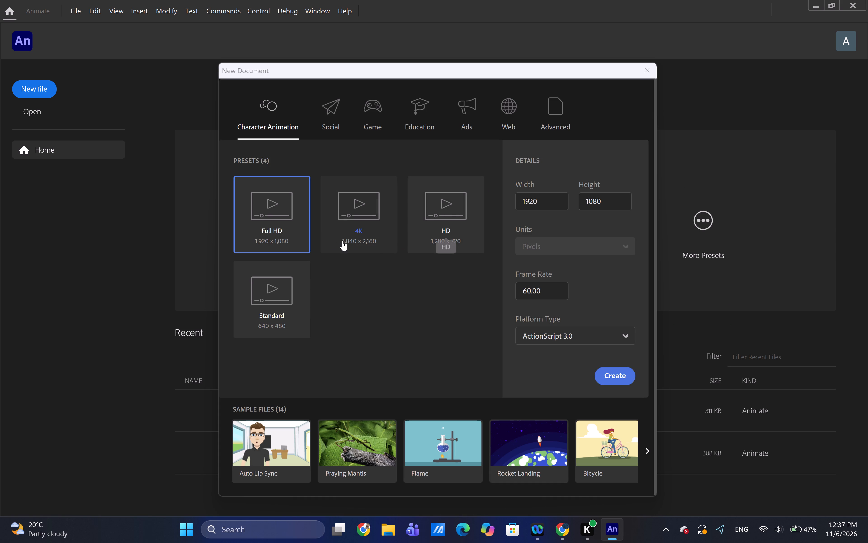
click(356, 235)
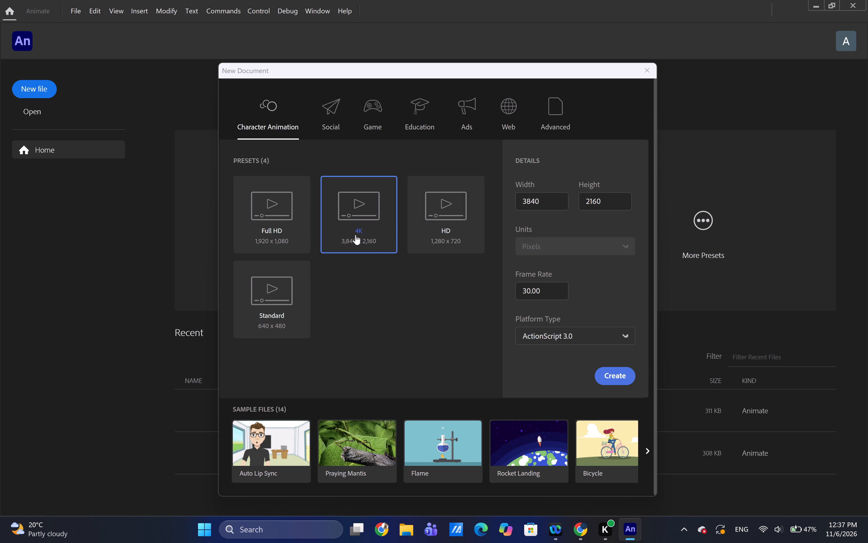
Set the new document's frame rate to 60.00 and create the document.
click(530, 291)
key(BackSpace)
key(BackSpace)
text(60)
key(Delete)
key(BackSpace)
key(BackSpace)
key(BackSpace)
key(BackSpace)
key(BackSpace)
key(BackSpace)
key(BackSpace)
key(Left)
key(Left)
key(Left)
text(60)
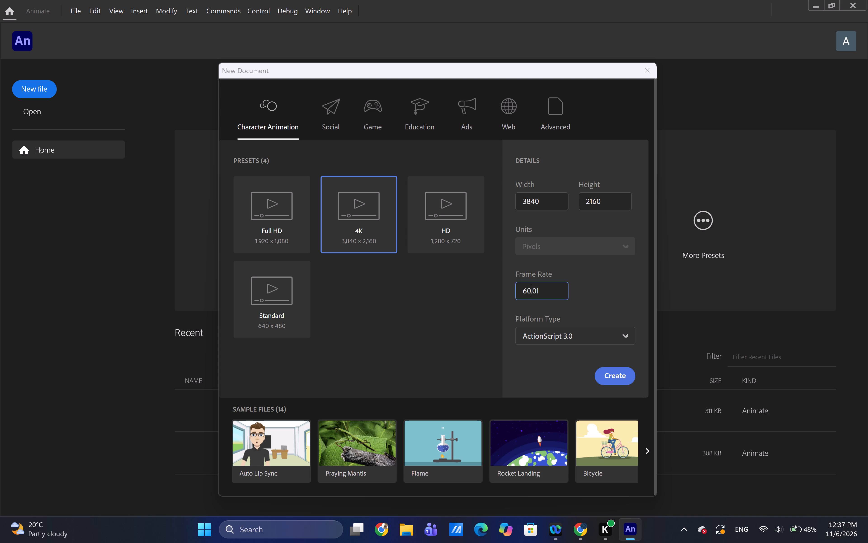
key(Right)
key(Right)
key(Right)
key(BackSpace)
key(0)
click(613, 382)
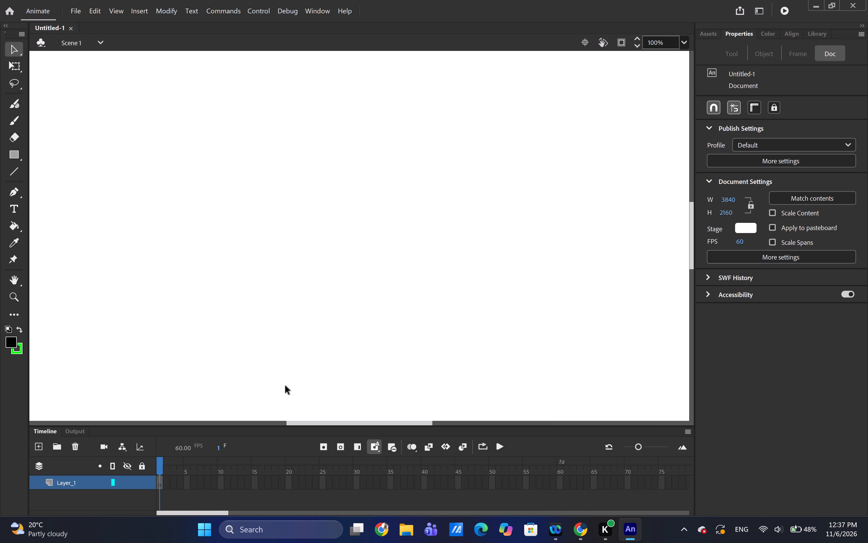
Import the image "Chibi Krishna with Peacock Feather (1)" from Downloads onto the stage.
click(75, 11)
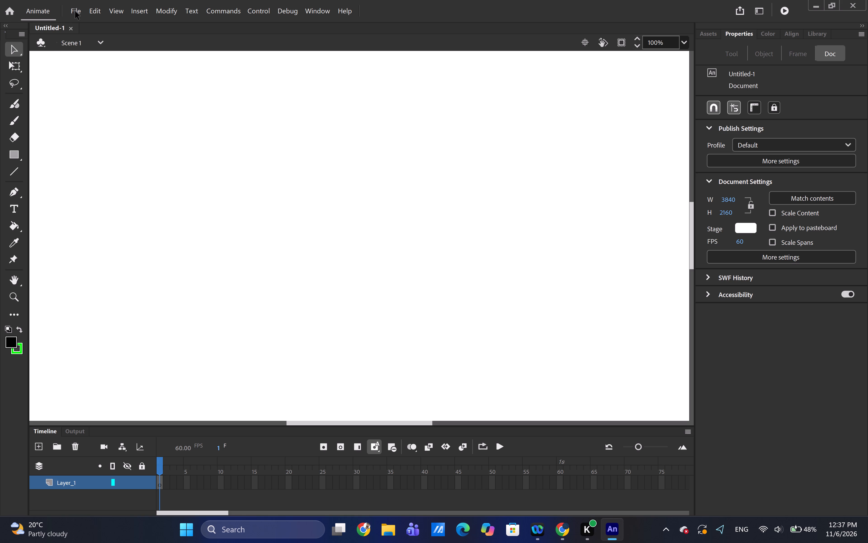
click(74, 11)
click(76, 8)
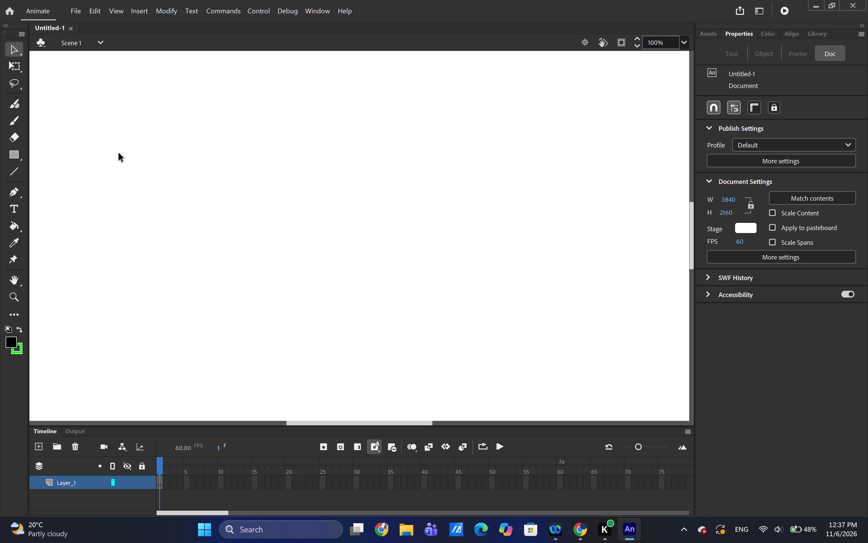
scroll(116, 158, down, 1)
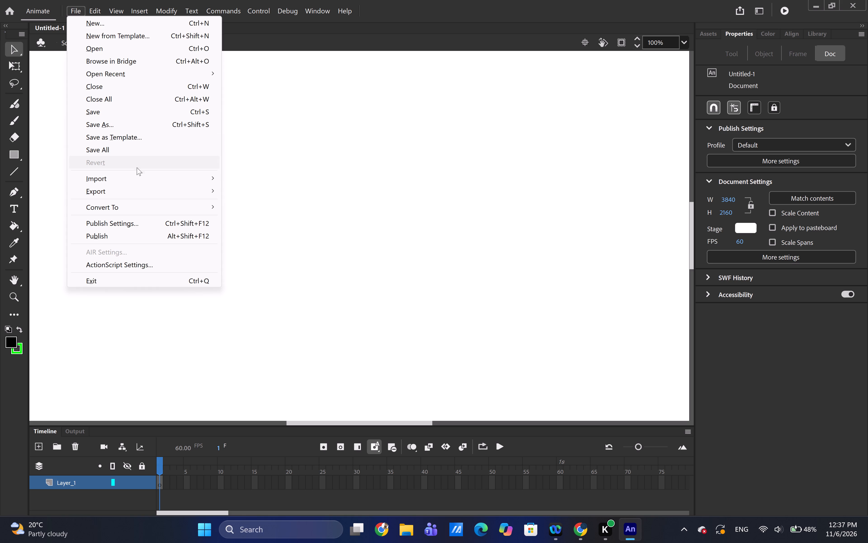
click(170, 176)
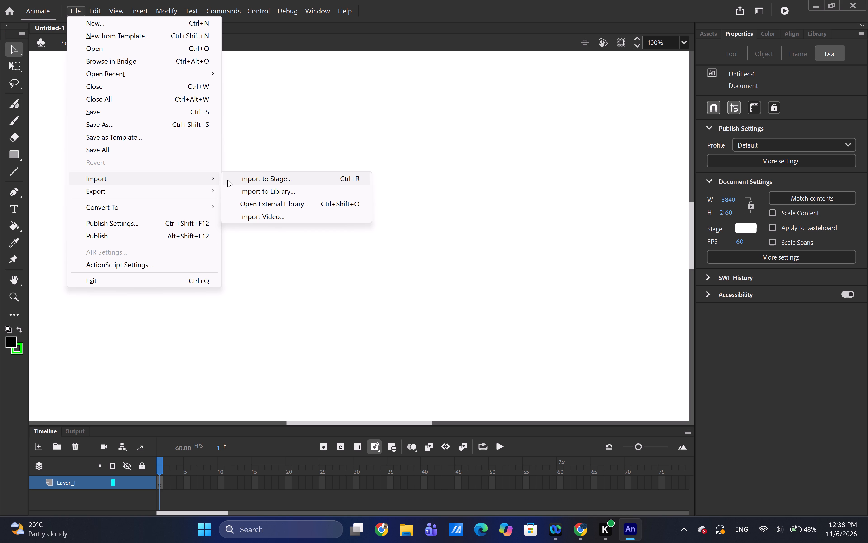
click(263, 181)
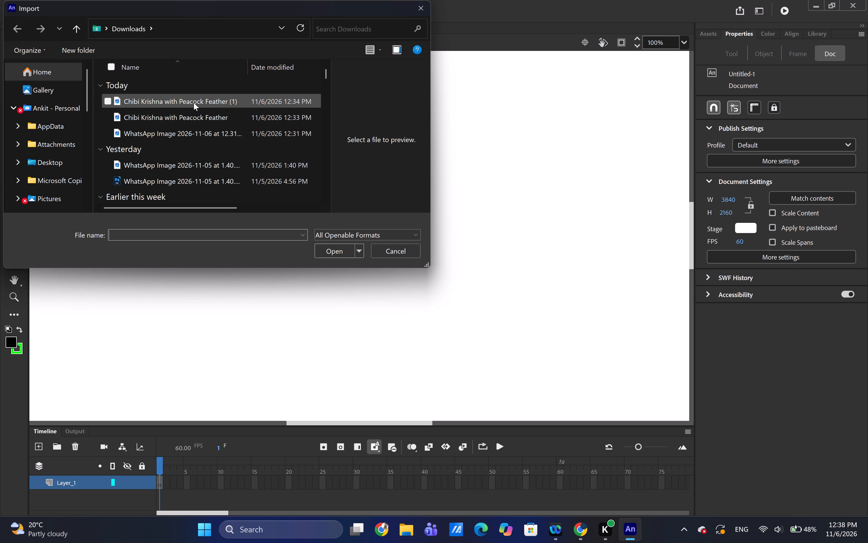
click(194, 103)
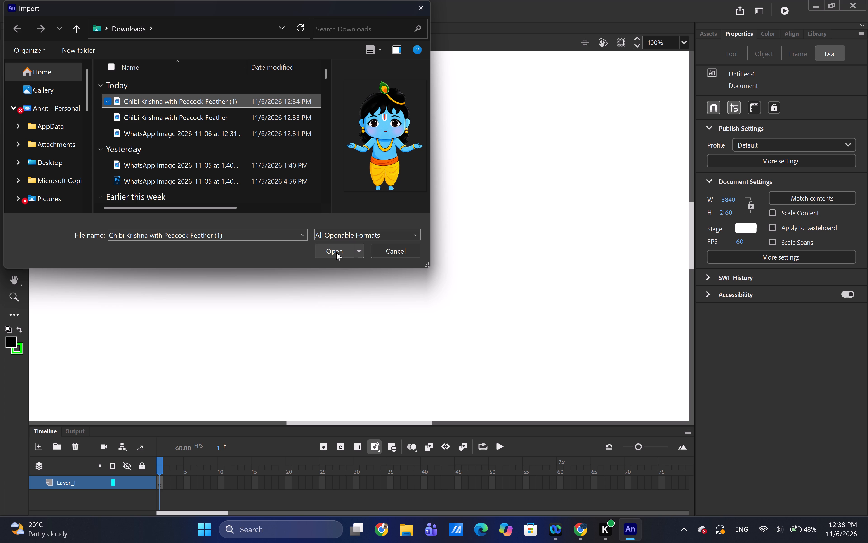
click(336, 252)
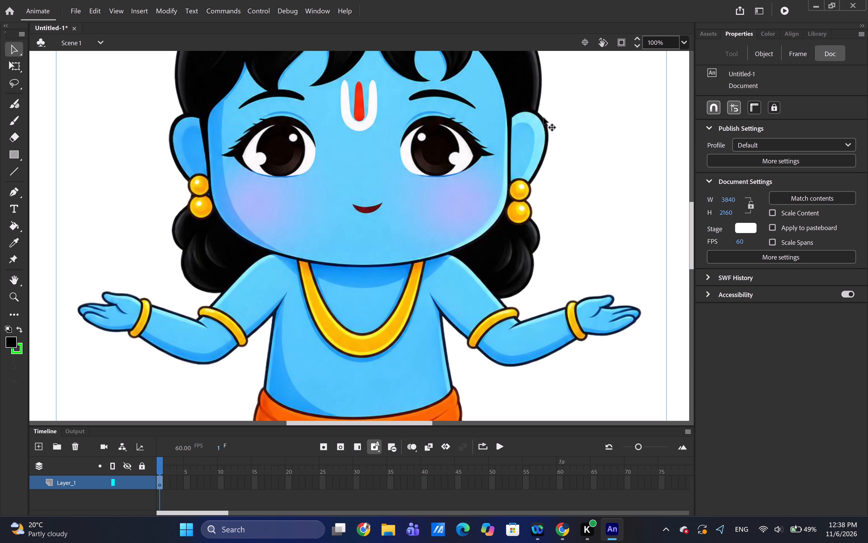
Move the imported character bitmap slightly down on the stage, to about Y 375.
click(407, 186)
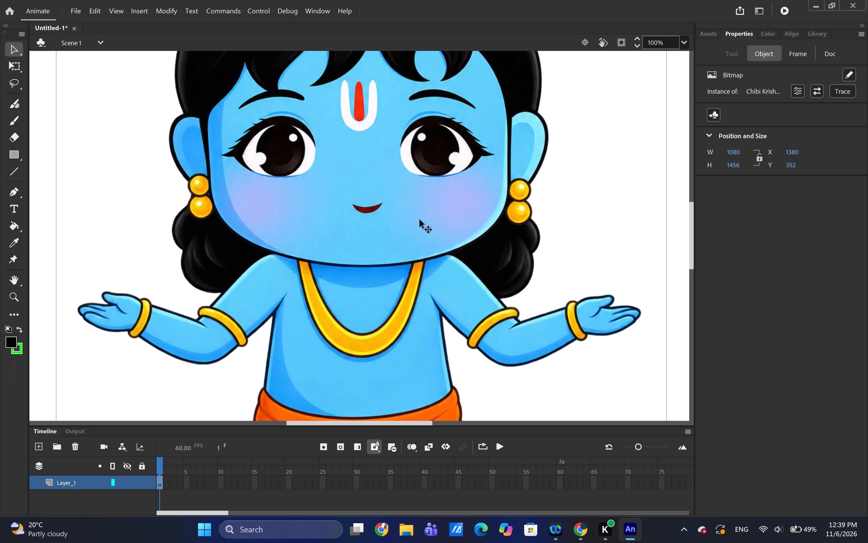
ctrl+scroll(413, 217, down, 4)
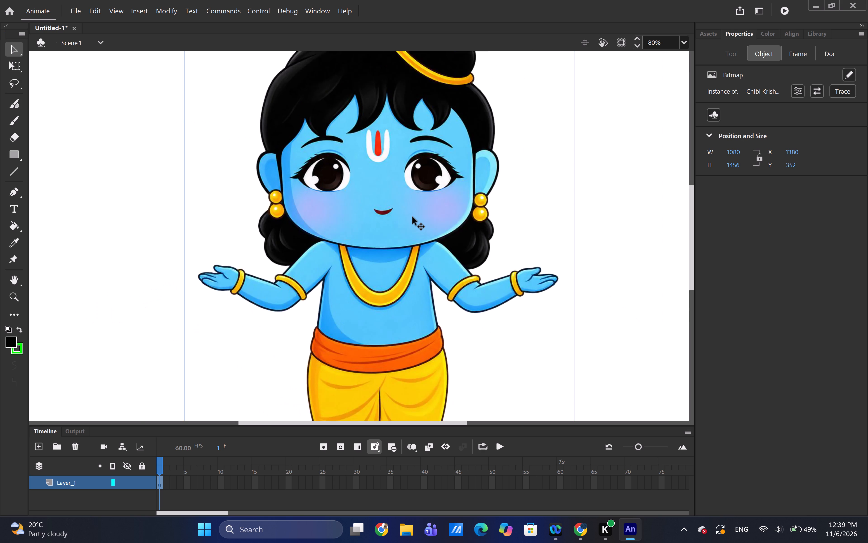
ctrl+scroll(413, 217, down, 1)
ctrl+scroll(413, 217, up, 1)
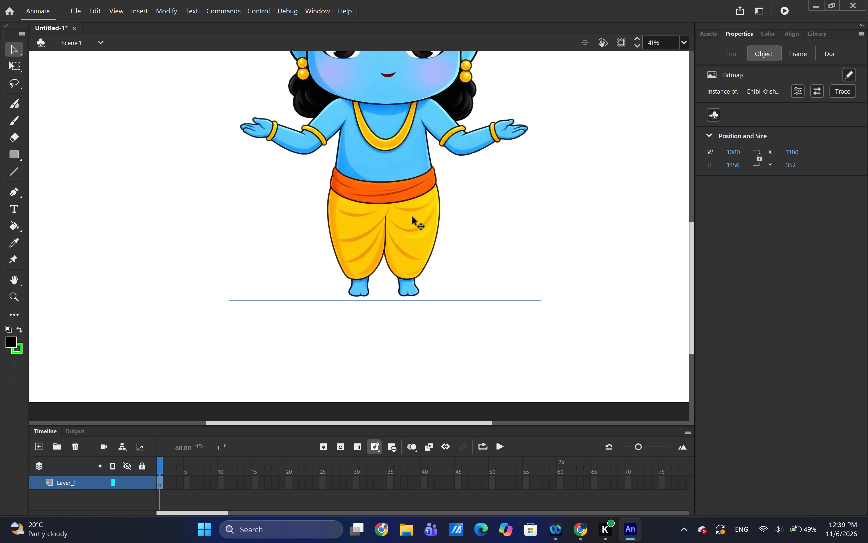
ctrl+scroll(413, 217, up, 2)
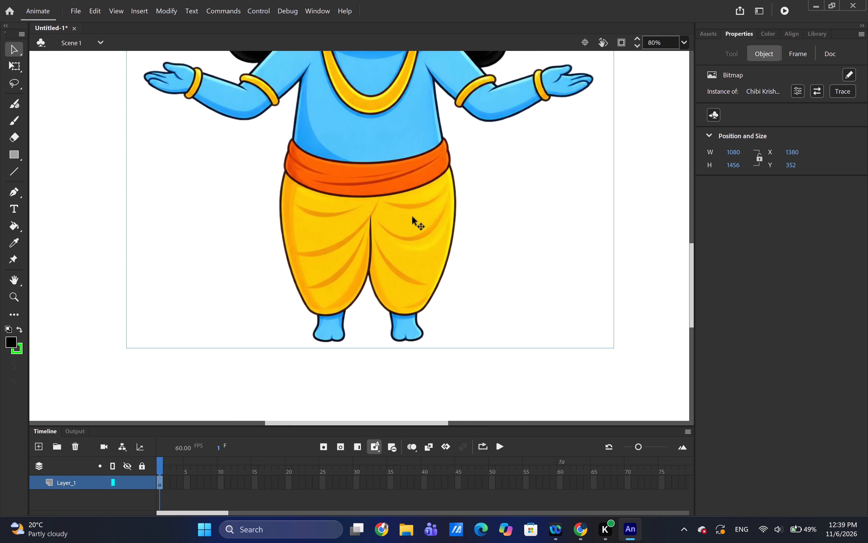
ctrl+scroll(413, 217, down, 5)
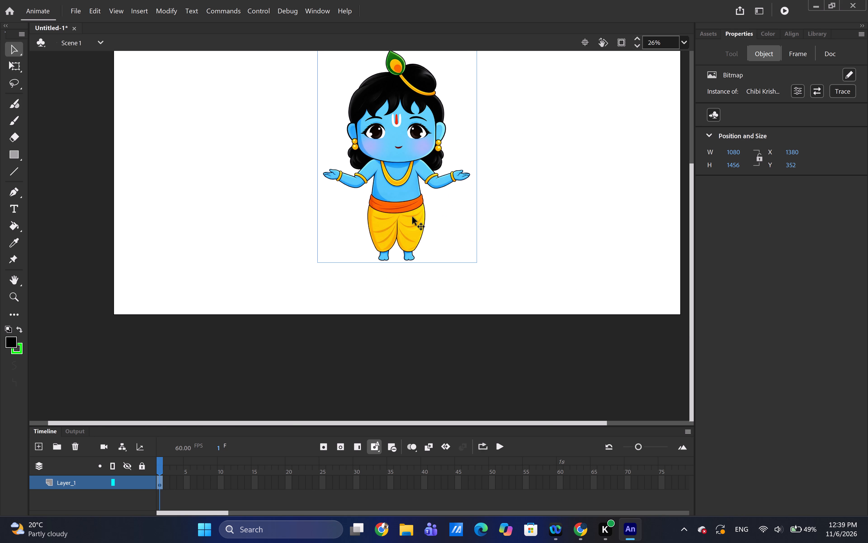
drag(407, 210, 404, 214)
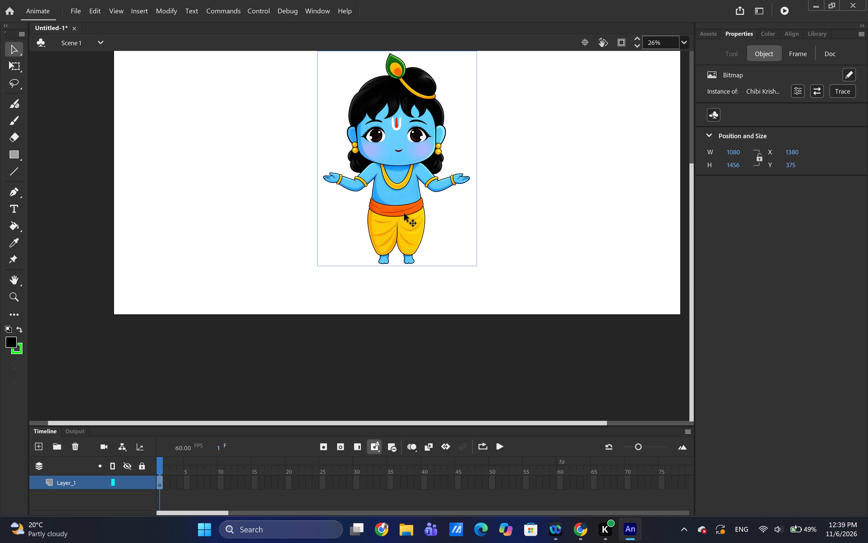
click(404, 214)
Fit the whole stage in the window.
click(684, 40)
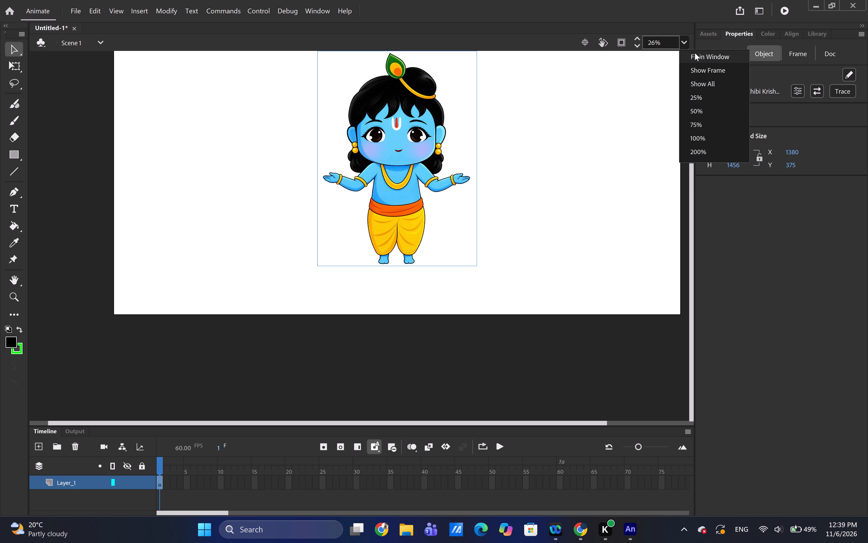
click(696, 54)
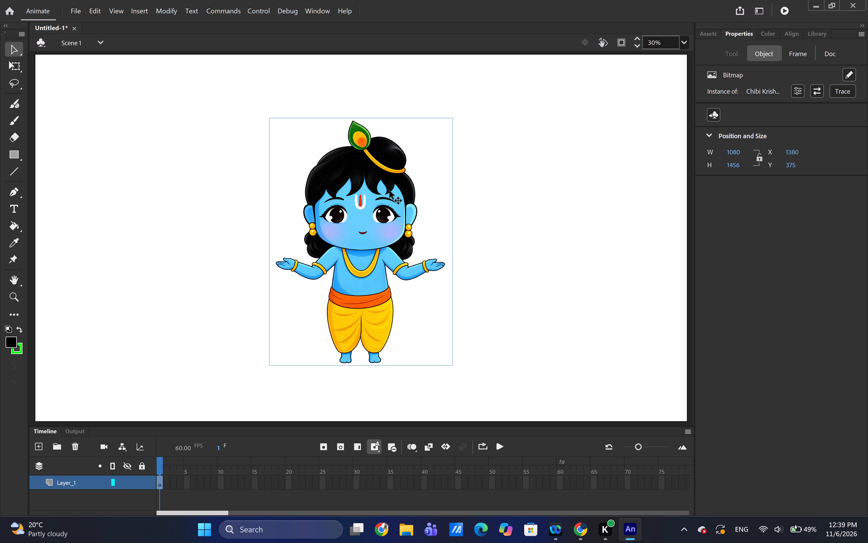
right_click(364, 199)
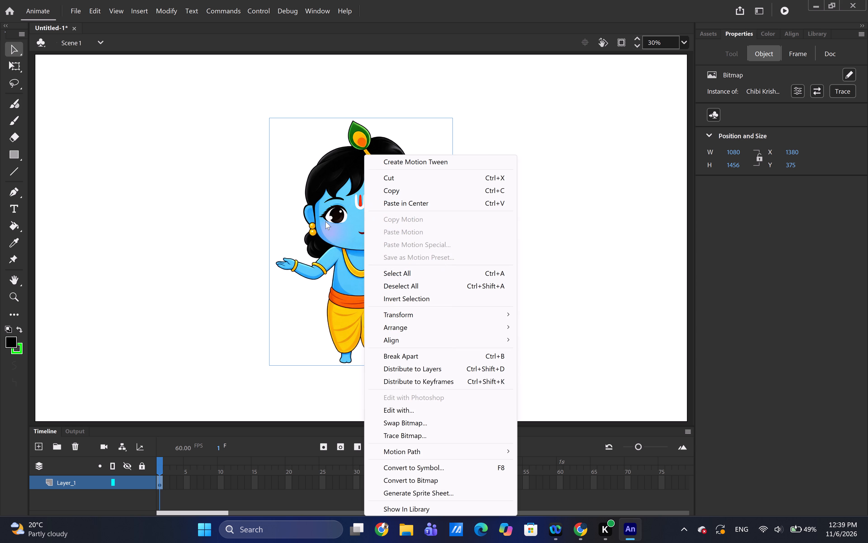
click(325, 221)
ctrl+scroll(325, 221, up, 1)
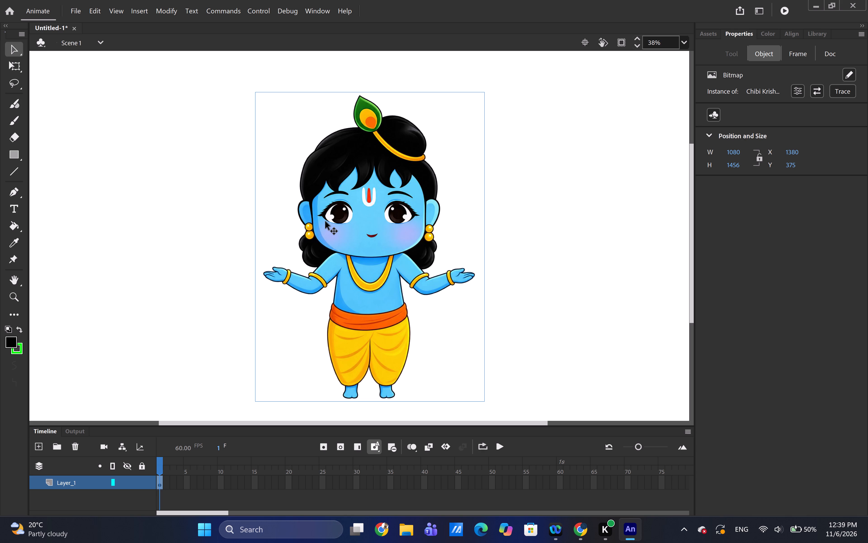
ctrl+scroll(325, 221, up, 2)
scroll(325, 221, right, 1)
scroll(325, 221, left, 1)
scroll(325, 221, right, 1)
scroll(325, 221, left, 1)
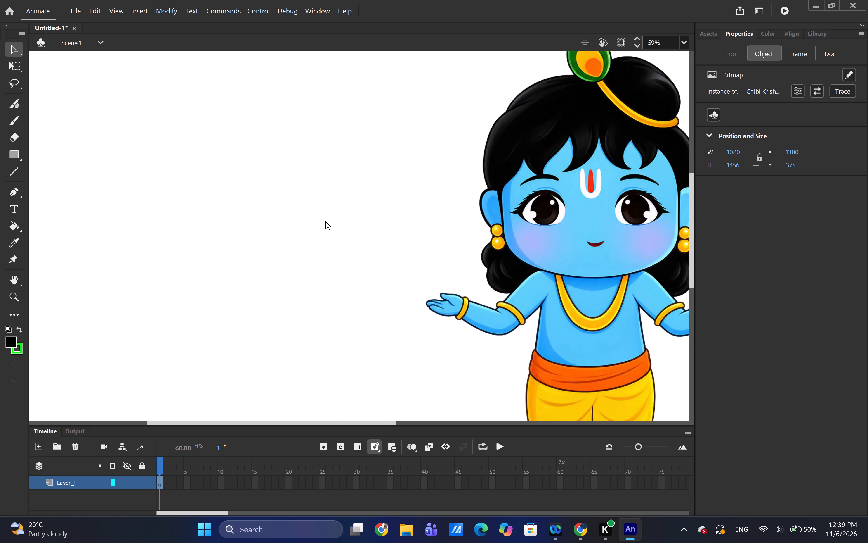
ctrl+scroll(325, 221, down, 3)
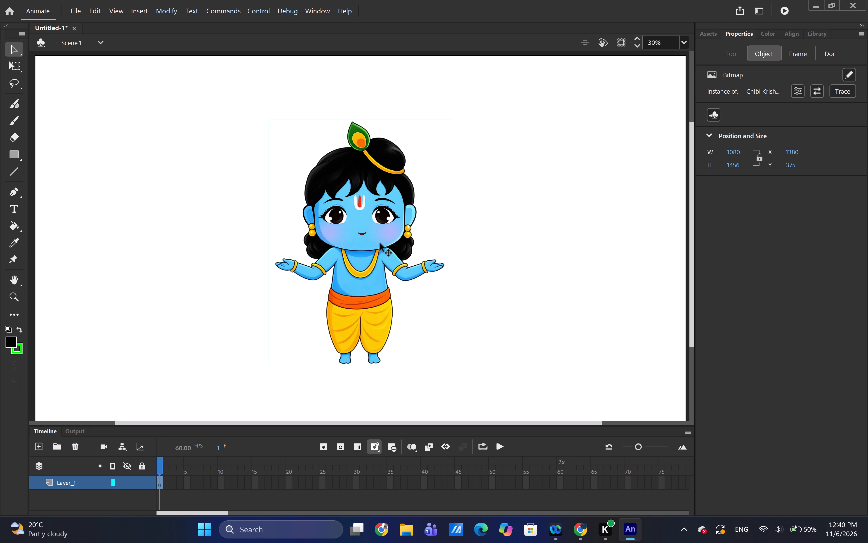
Scale the character bitmap up proportionally about its centre to about 1568 × 2114, nearly filling the stage height.
key(q)
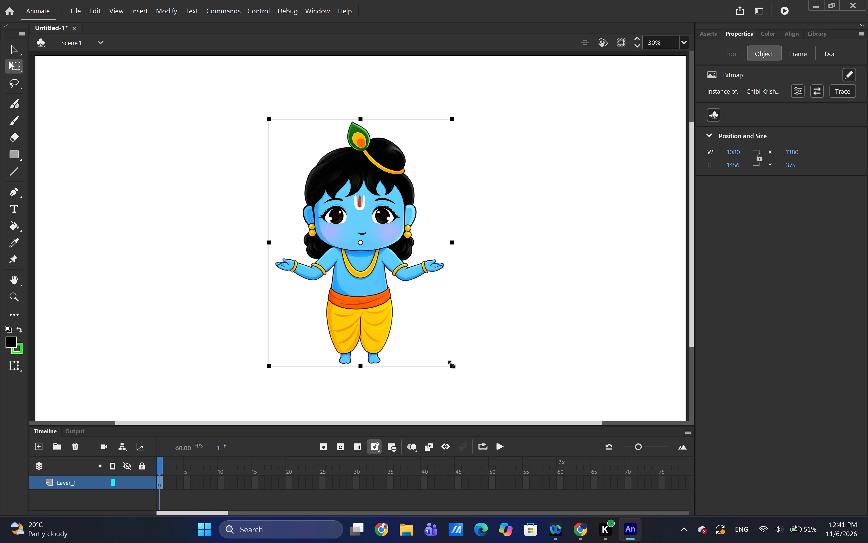
shift+drag(452, 365, 423, 322)
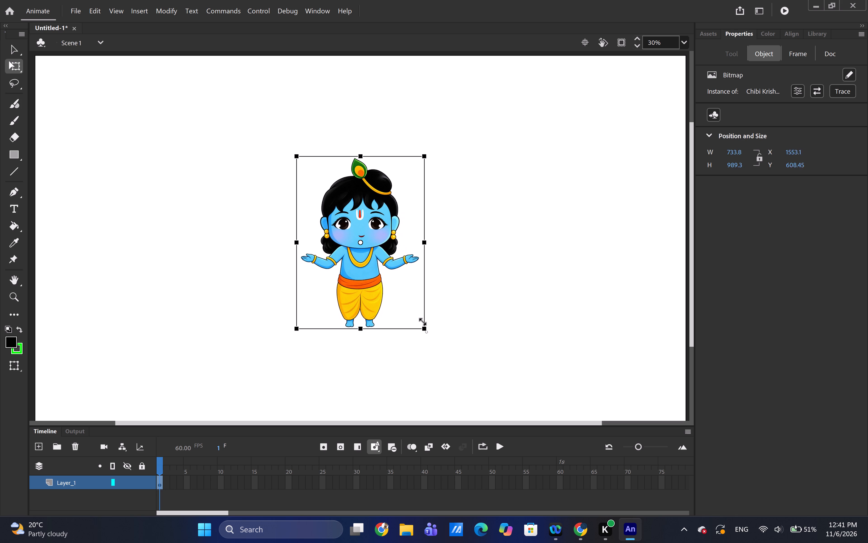
shift+drag(423, 322, 432, 320)
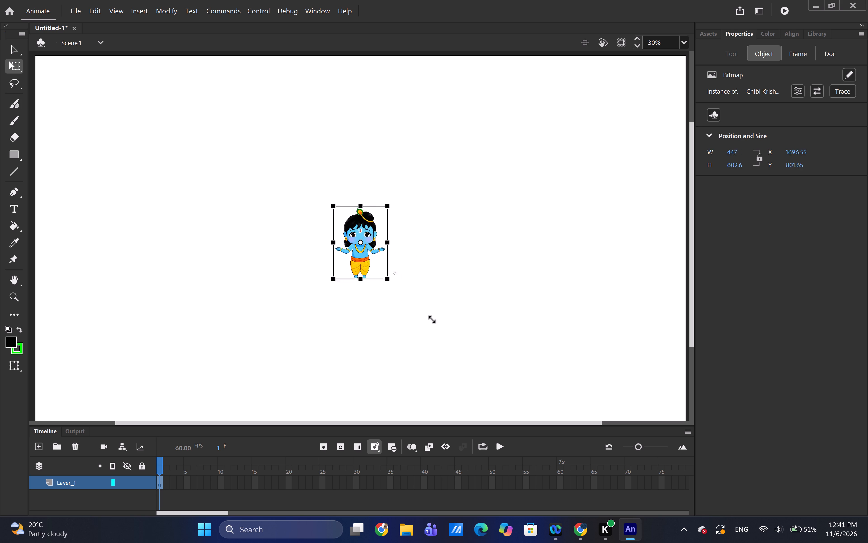
shift+drag(432, 320, 512, 392)
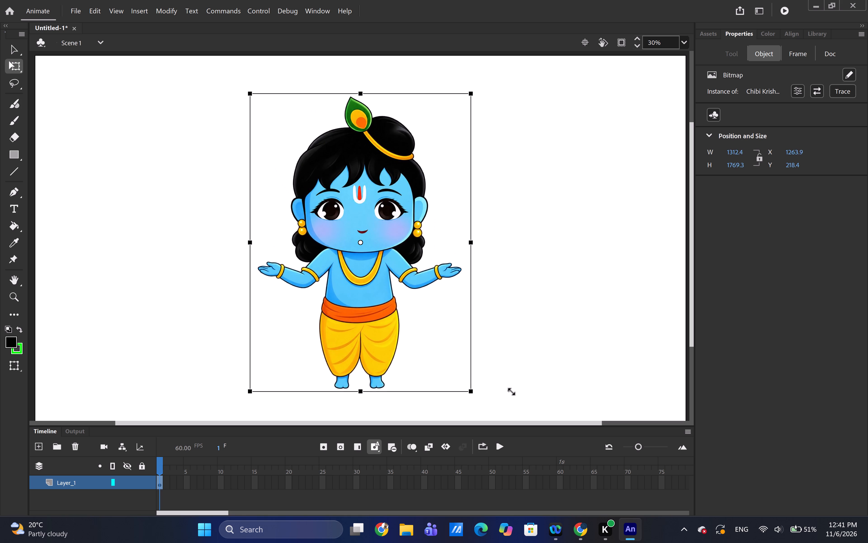
shift+drag(512, 392, 543, 418)
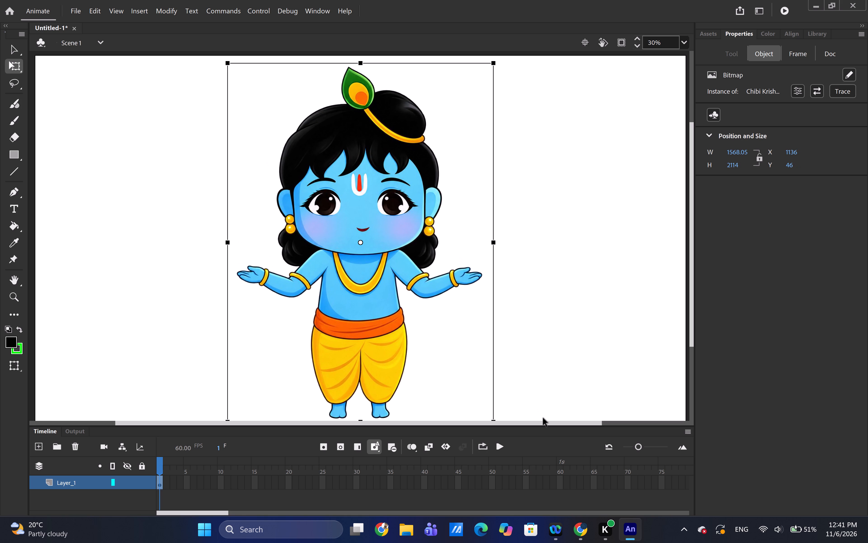
click(614, 232)
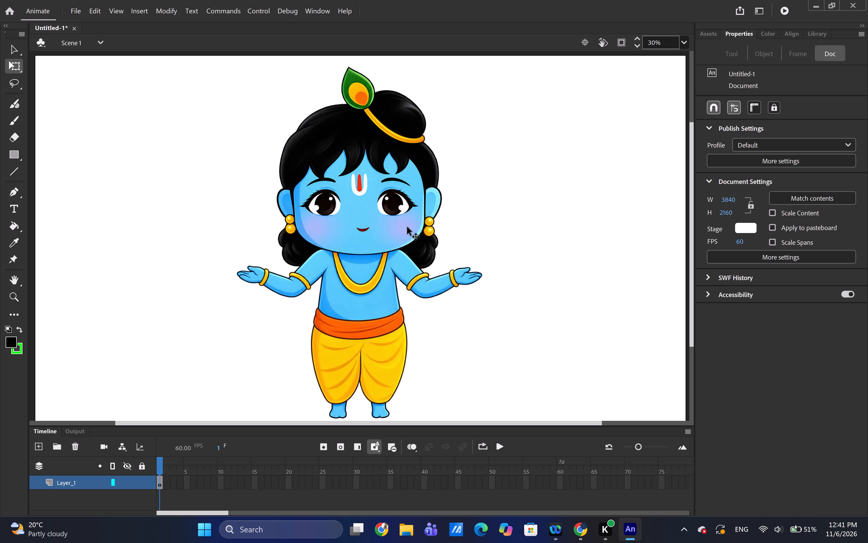
Move the enlarged character bitmap up to the top edge of the stage, at Y 0.
key(q)
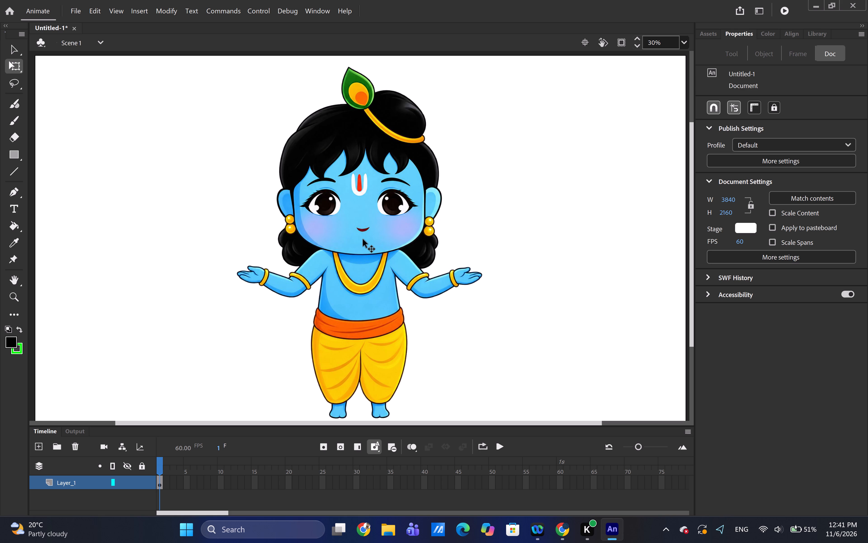
key(q)
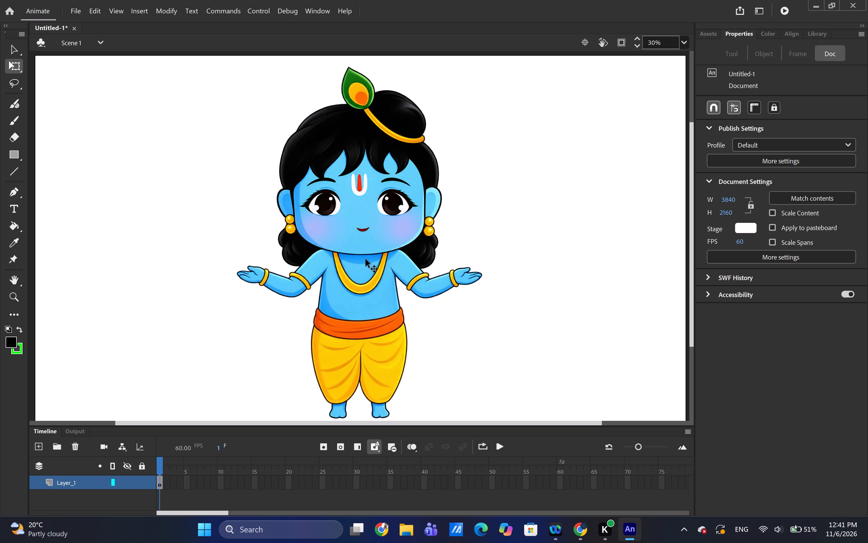
drag(375, 301, 374, 292)
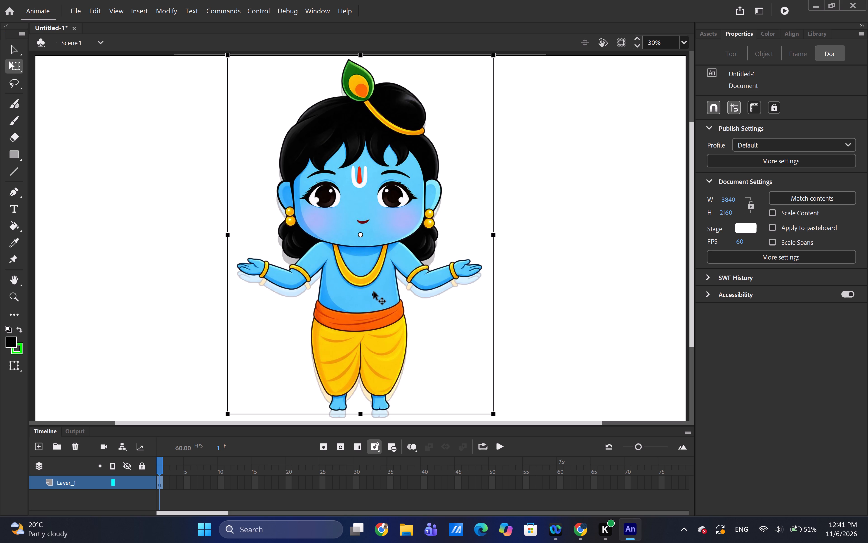
drag(374, 292, 375, 299)
drag(375, 299, 375, 298)
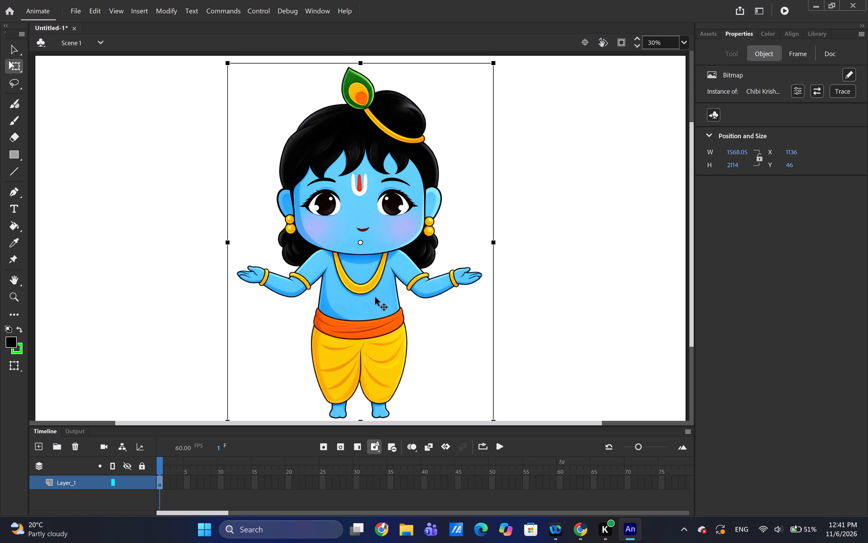
drag(375, 298, 375, 293)
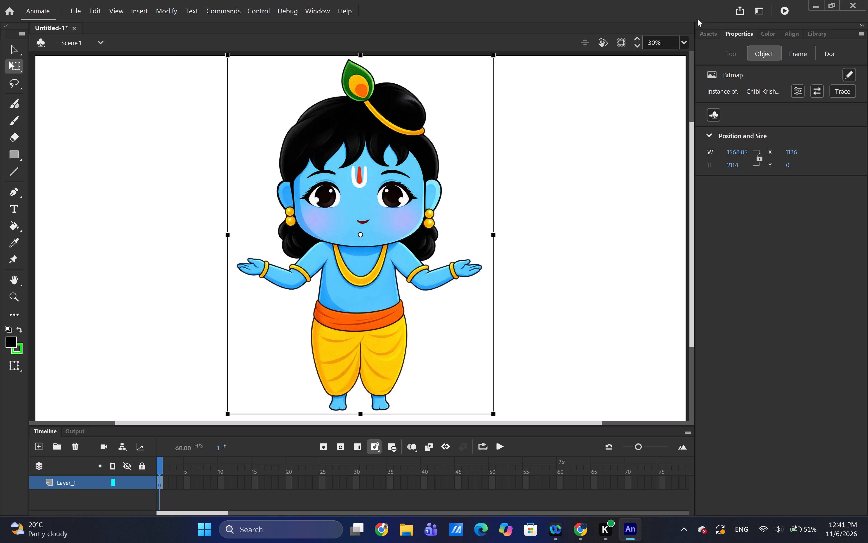
Add a new layer above the character's Layer_1 in the timeline.
click(683, 40)
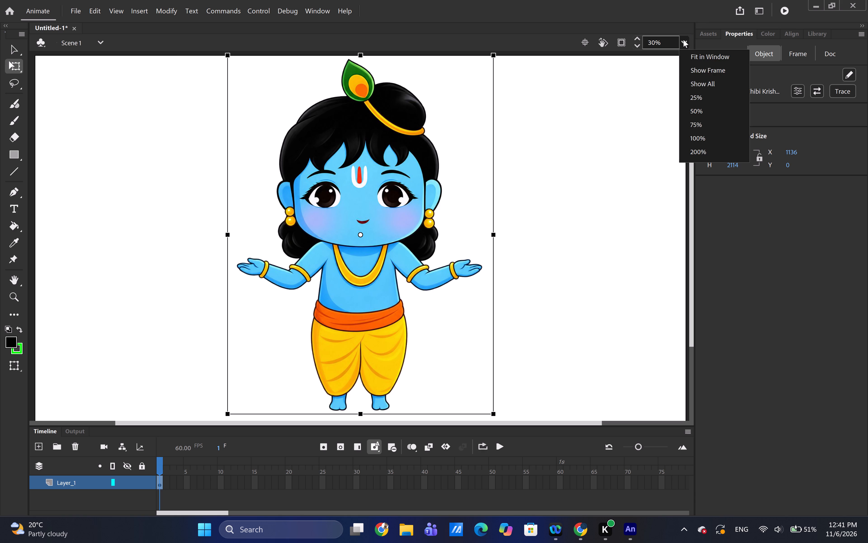
click(691, 54)
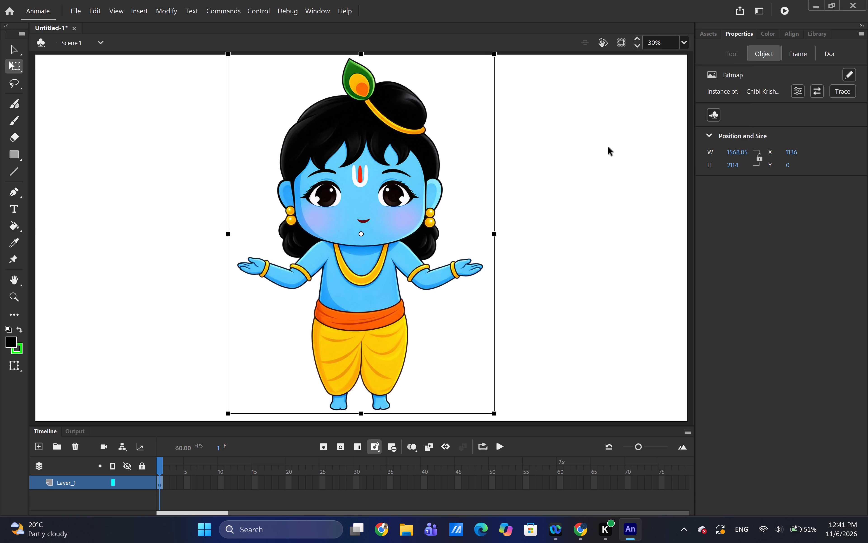
click(608, 147)
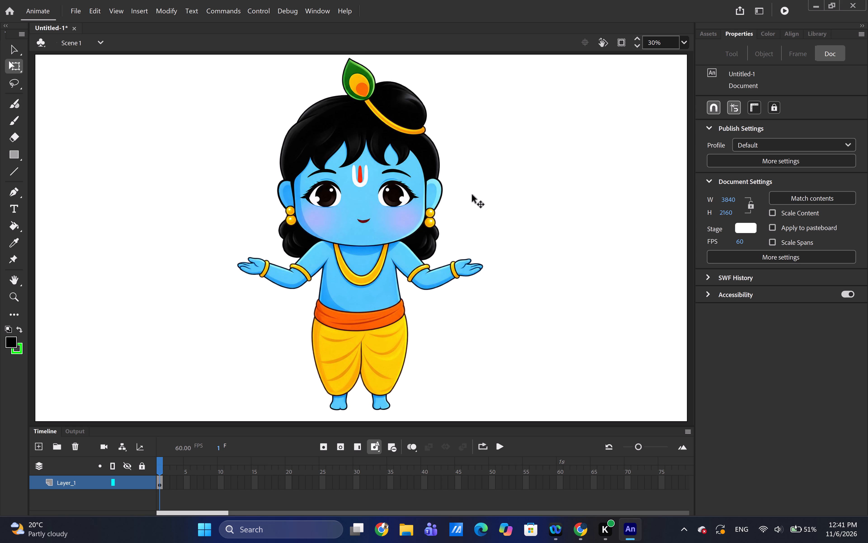
click(36, 451)
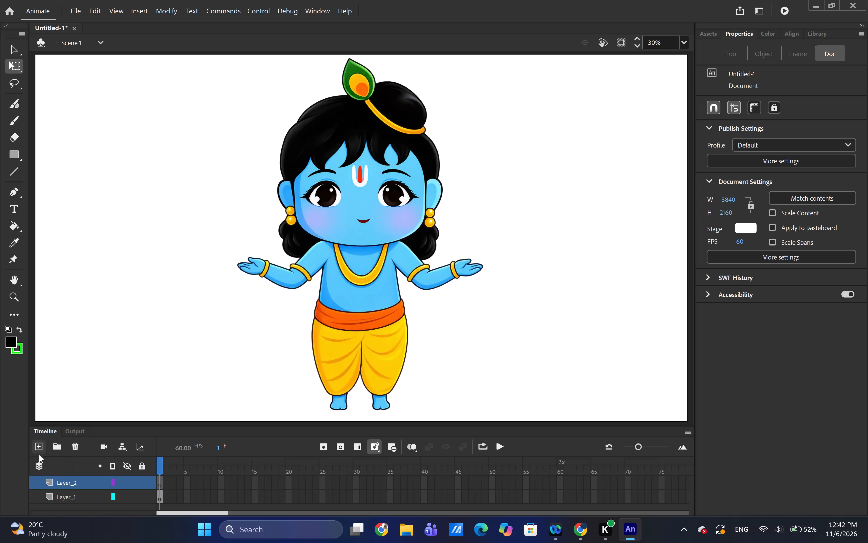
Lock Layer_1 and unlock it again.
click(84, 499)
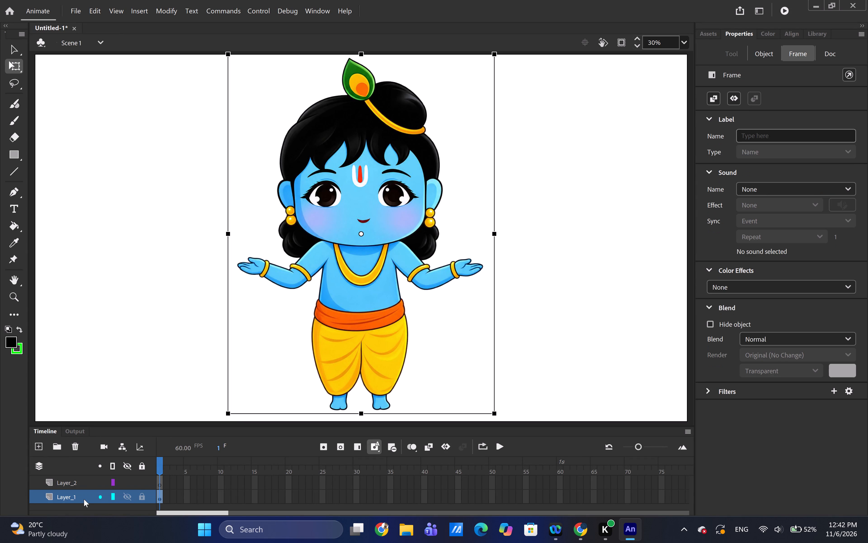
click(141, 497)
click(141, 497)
Make the empty Layer_2 active and switch to the Line tool for tracing the character's head.
click(79, 482)
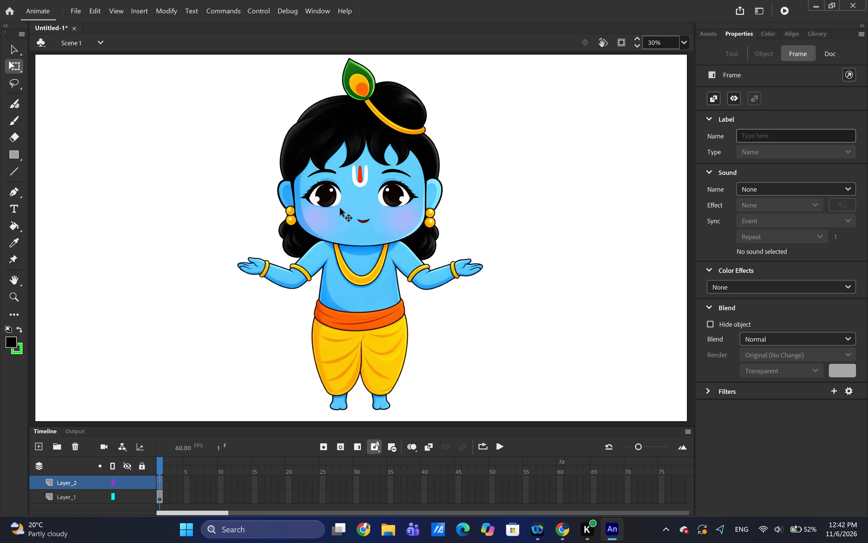
ctrl+scroll(340, 208, up, 1)
ctrl+scroll(340, 208, right, 1)
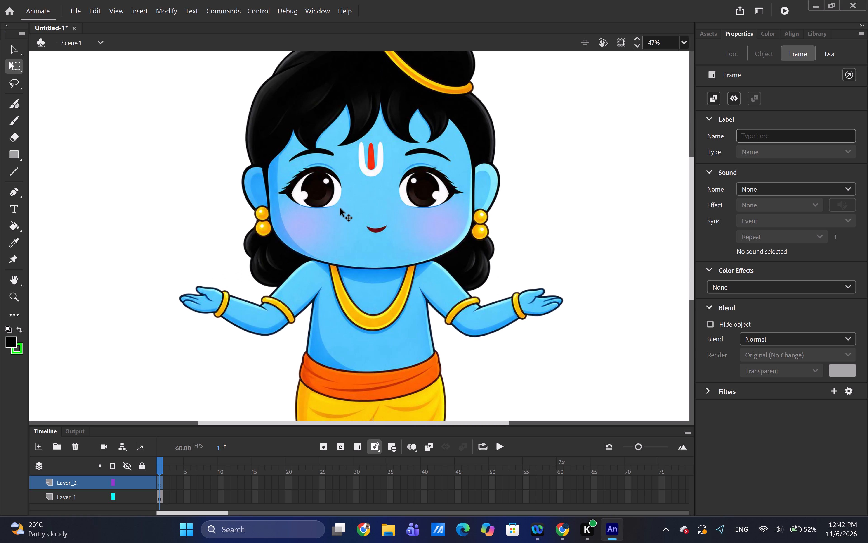
ctrl+scroll(340, 208, right, 1)
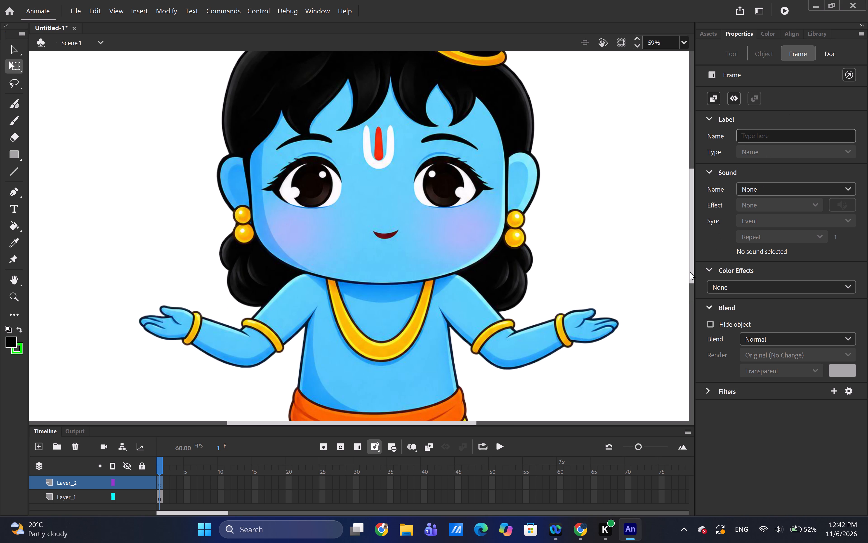
drag(690, 272, 688, 250)
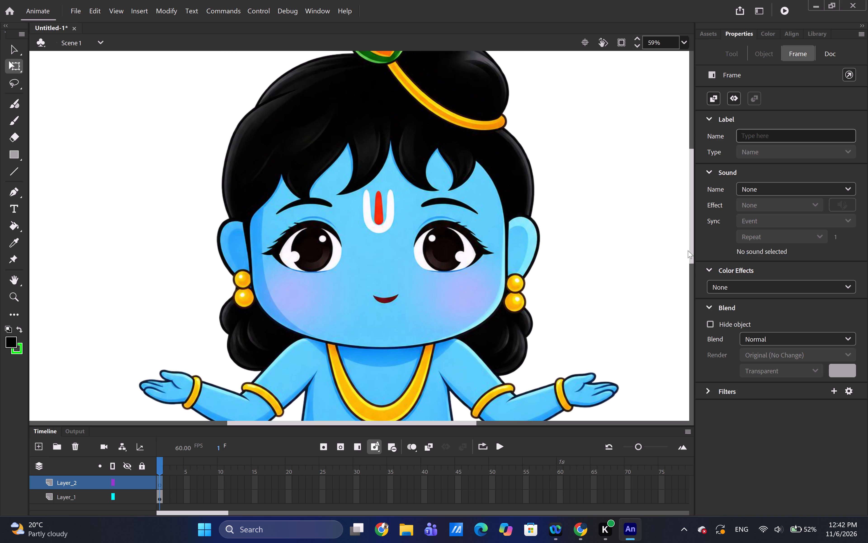
drag(688, 250, 687, 247)
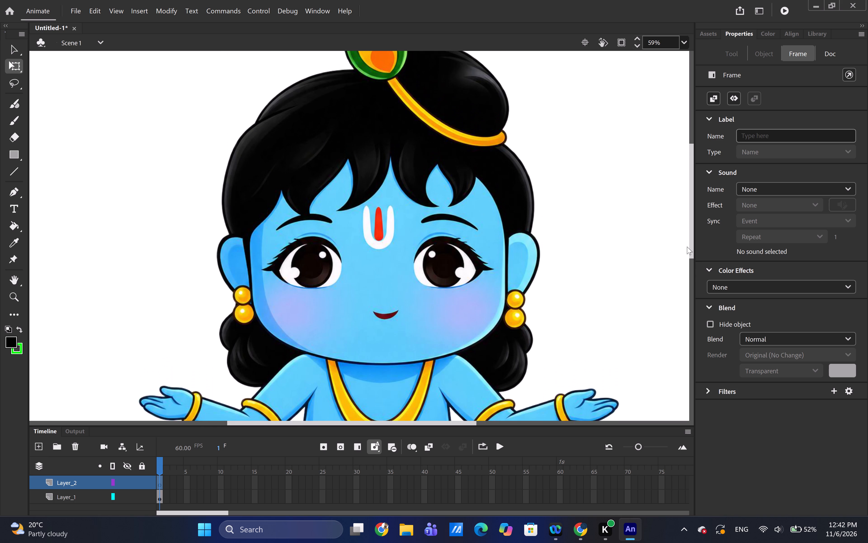
drag(687, 247, 682, 232)
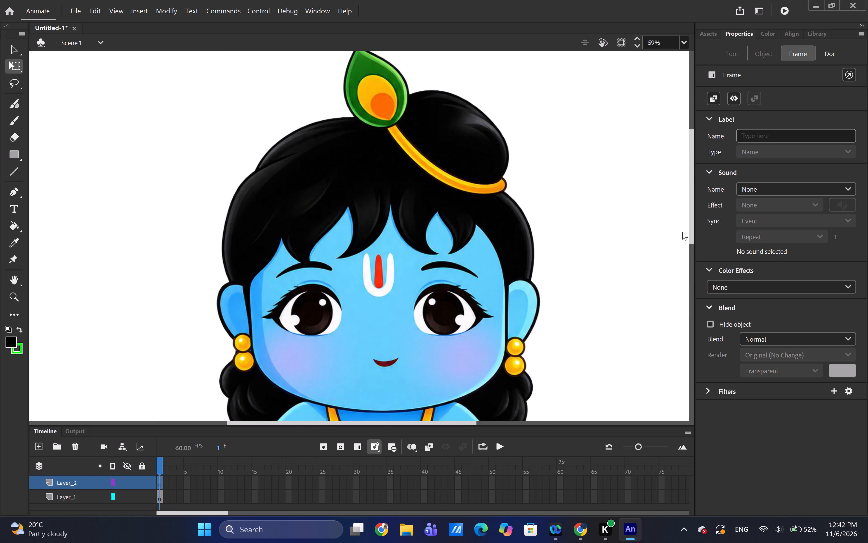
drag(682, 232, 682, 231)
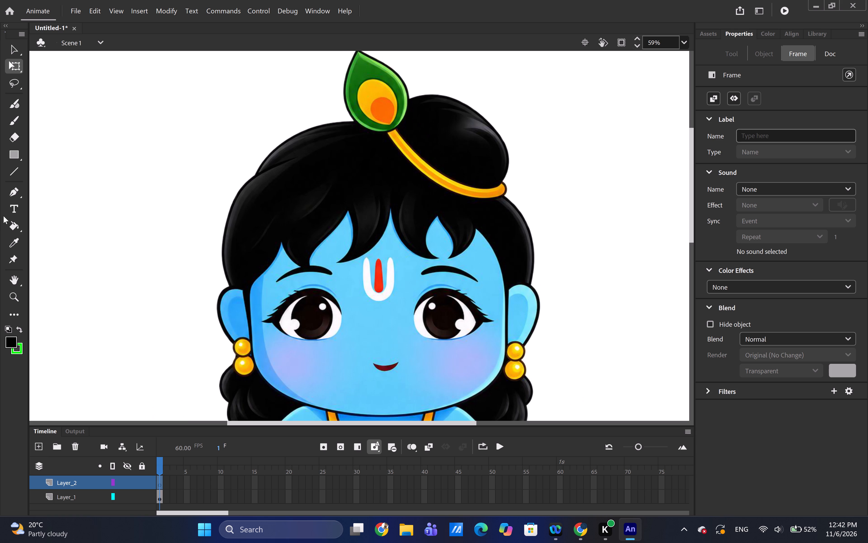
click(16, 170)
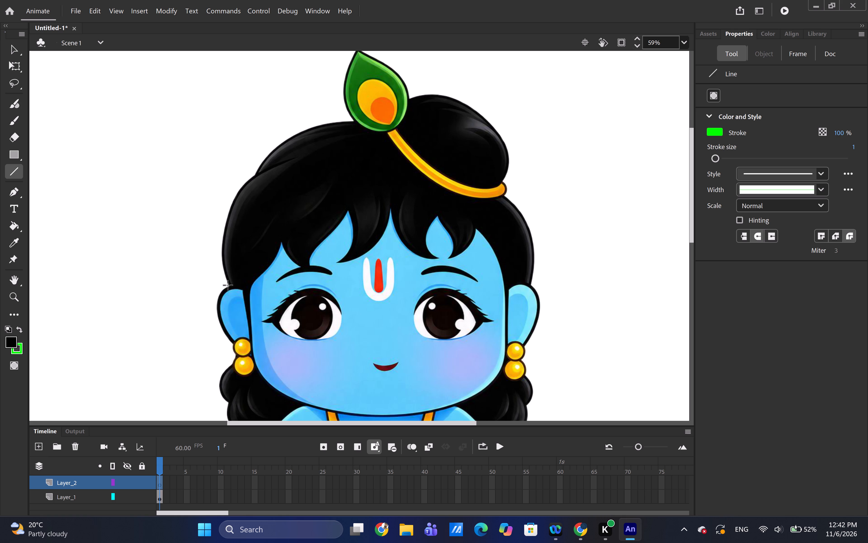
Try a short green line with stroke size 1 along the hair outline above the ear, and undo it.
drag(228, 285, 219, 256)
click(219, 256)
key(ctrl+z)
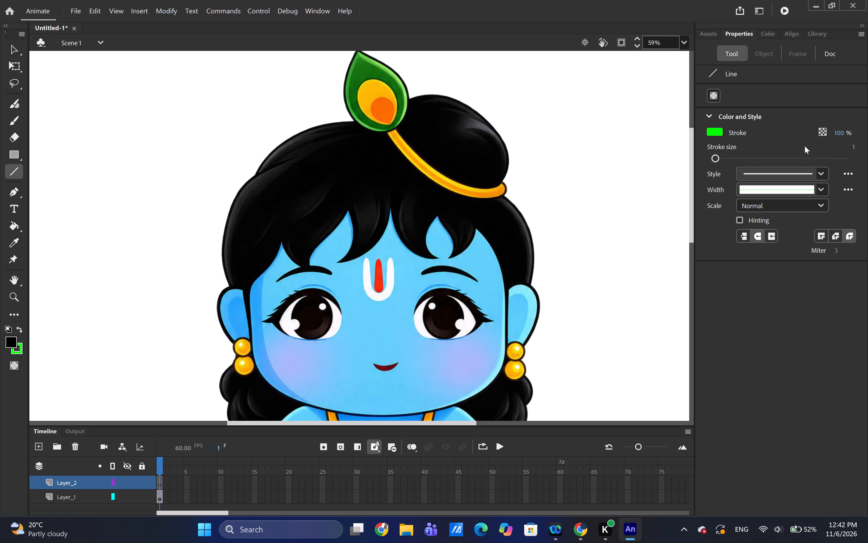
Draw a straight green line with stroke size 2 from above the character's right ear, slanting up and outward beside the hair.
click(853, 146)
key(BackSpace)
key(2)
click(650, 193)
click(224, 273)
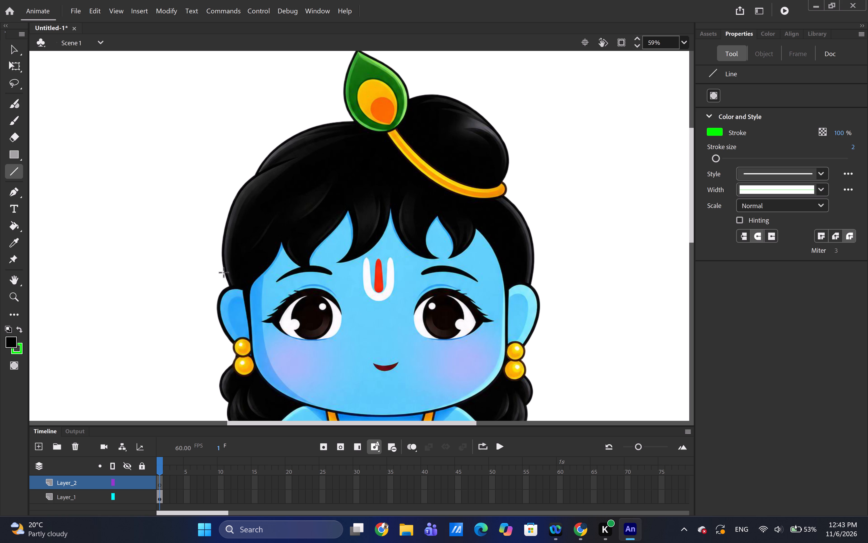
drag(229, 284, 219, 257)
drag(219, 257, 238, 190)
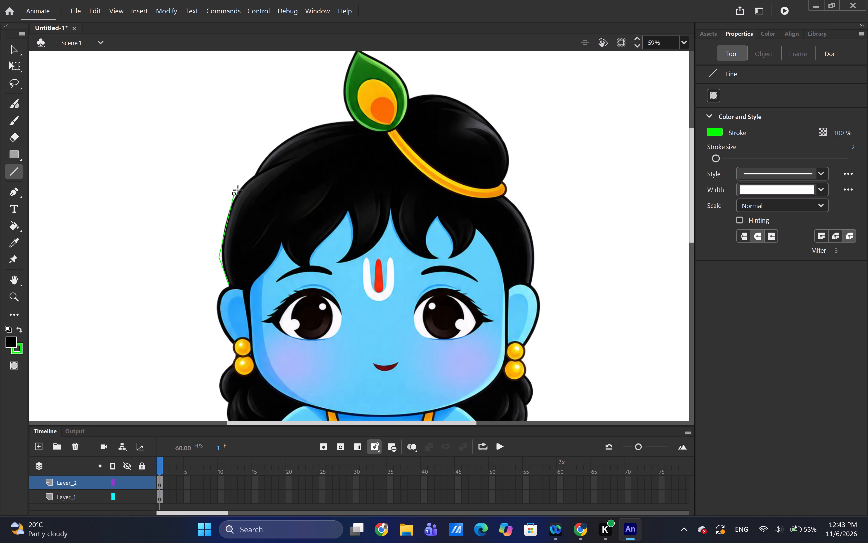
drag(238, 190, 191, 197)
drag(191, 197, 179, 172)
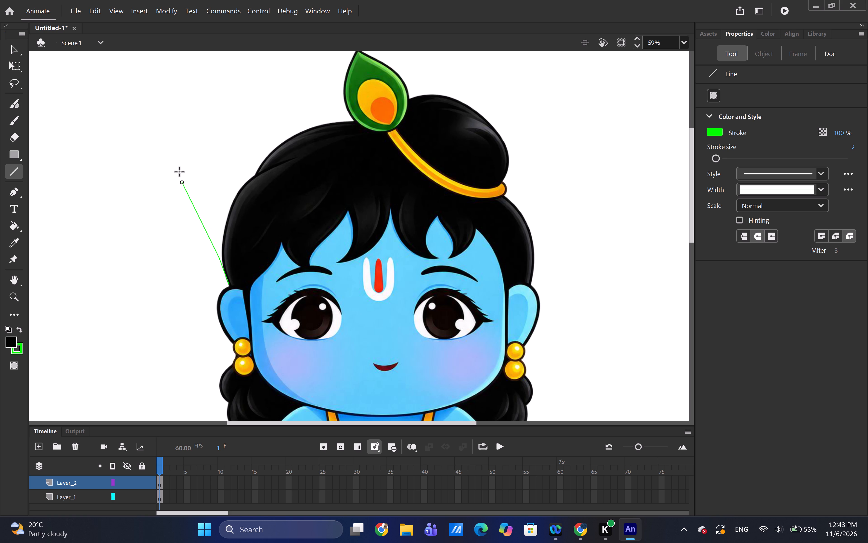
drag(179, 172, 185, 172)
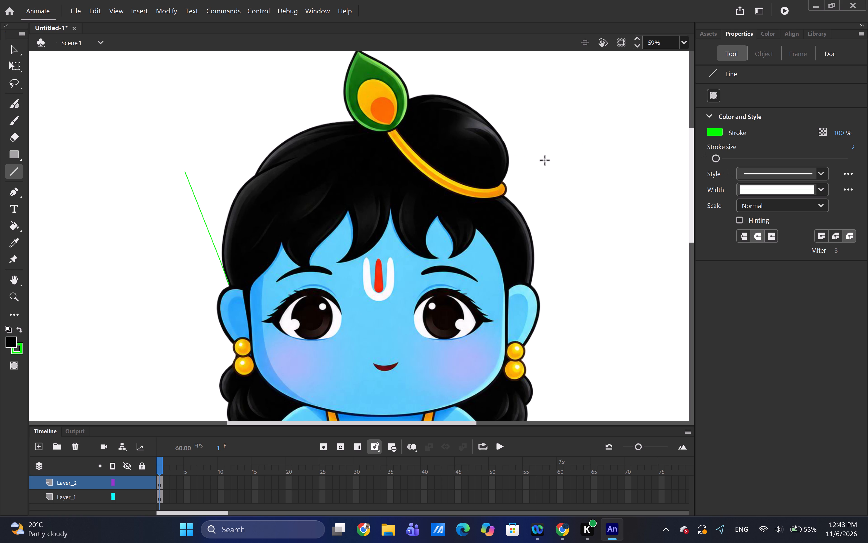
Undo the straight green line slanting outward beside the character's hair.
click(9, 174)
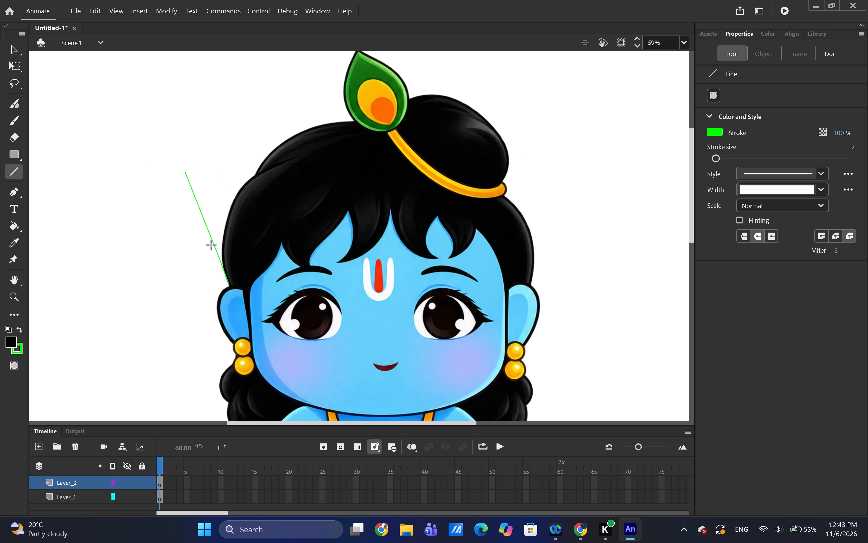
key(ctrl+z)
key(ctrl+z)
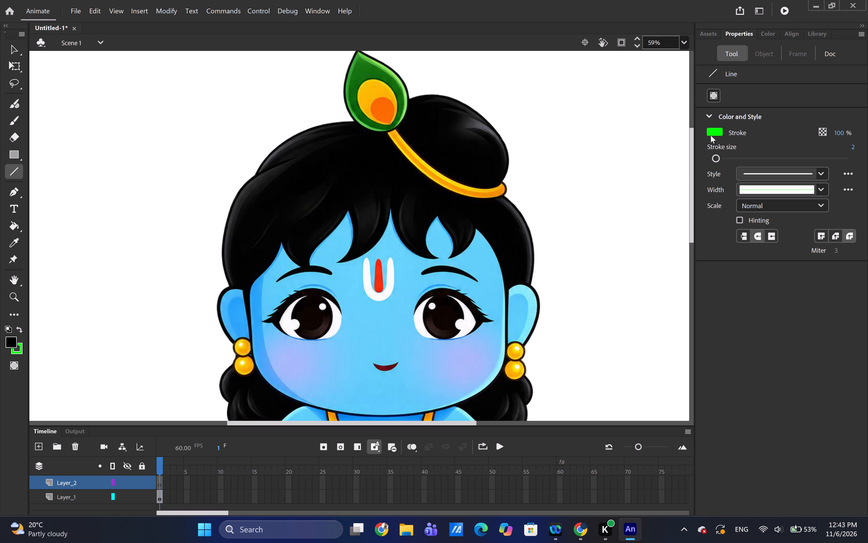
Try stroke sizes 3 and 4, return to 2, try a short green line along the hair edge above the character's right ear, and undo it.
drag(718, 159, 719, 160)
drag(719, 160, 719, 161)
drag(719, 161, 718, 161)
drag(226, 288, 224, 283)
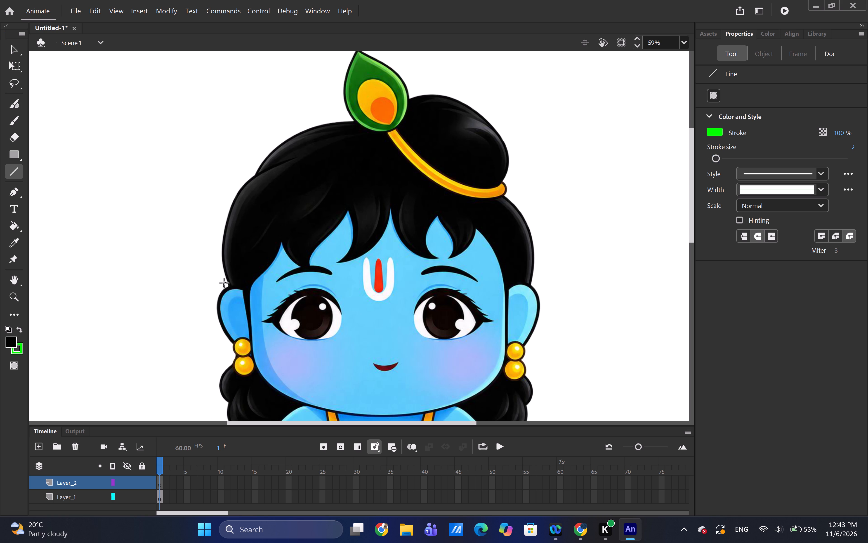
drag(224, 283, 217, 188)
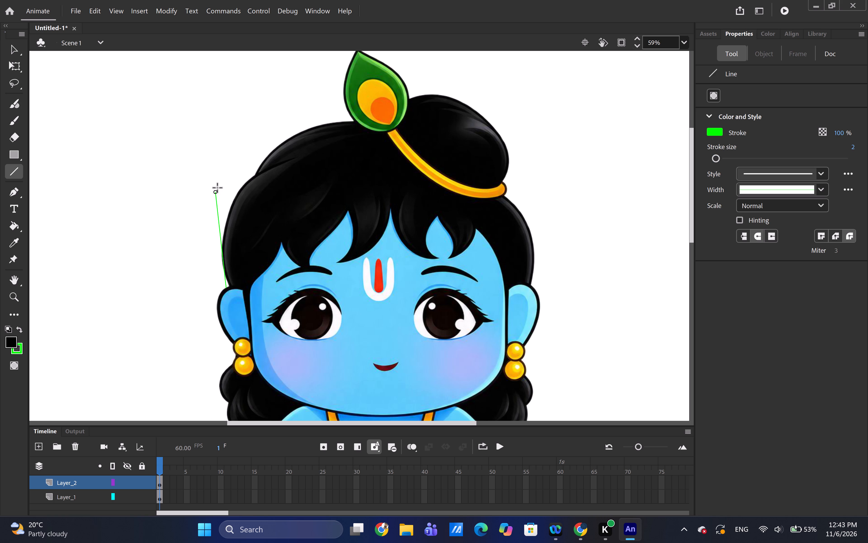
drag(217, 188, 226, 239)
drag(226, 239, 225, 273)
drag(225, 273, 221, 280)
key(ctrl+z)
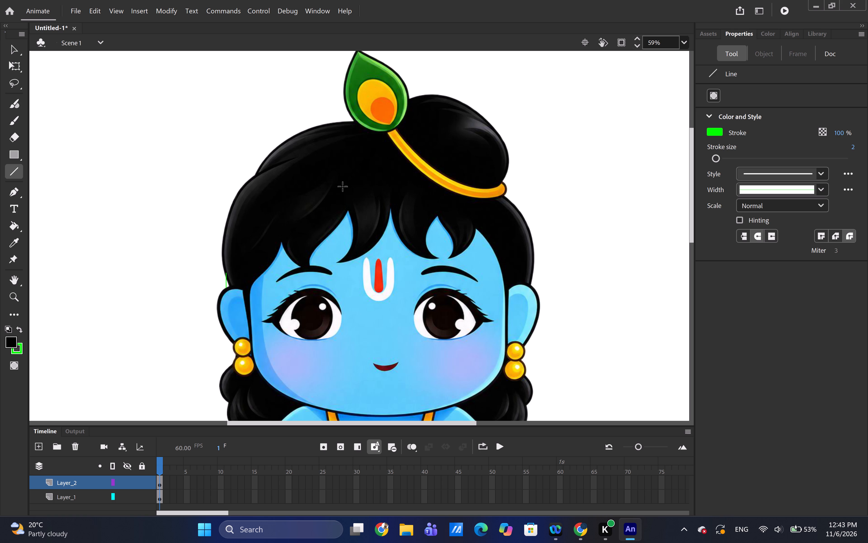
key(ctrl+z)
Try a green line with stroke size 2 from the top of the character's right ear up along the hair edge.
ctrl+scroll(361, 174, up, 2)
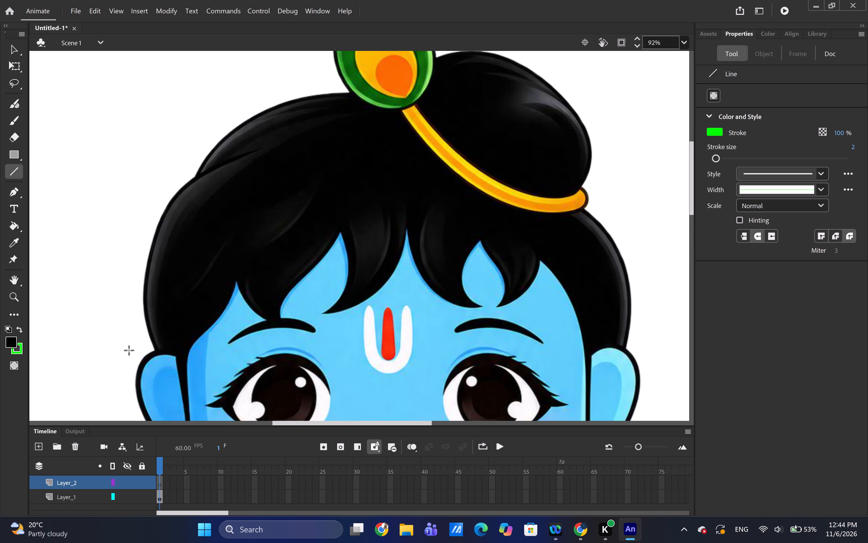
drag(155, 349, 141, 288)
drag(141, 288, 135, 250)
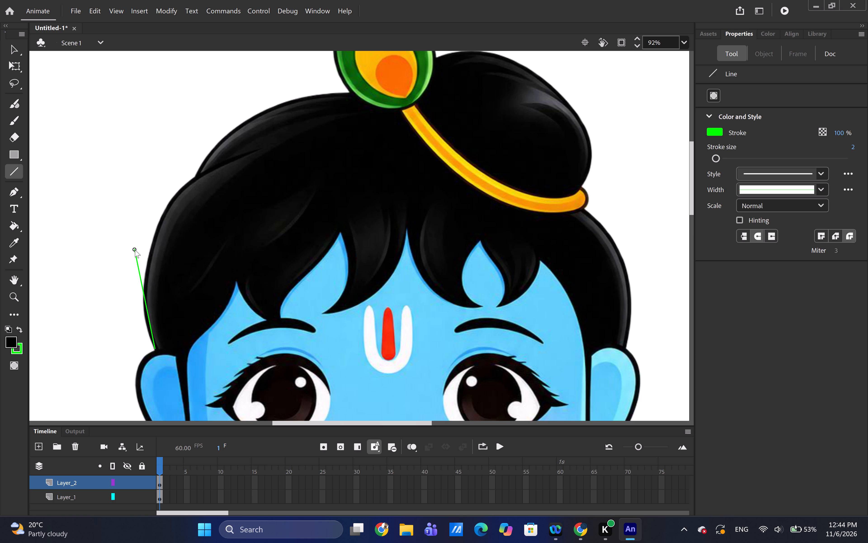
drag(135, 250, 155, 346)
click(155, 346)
Draw a straight green line with stroke size 4 from the top of the character's right ear, slanting up just outside the hair.
click(822, 188)
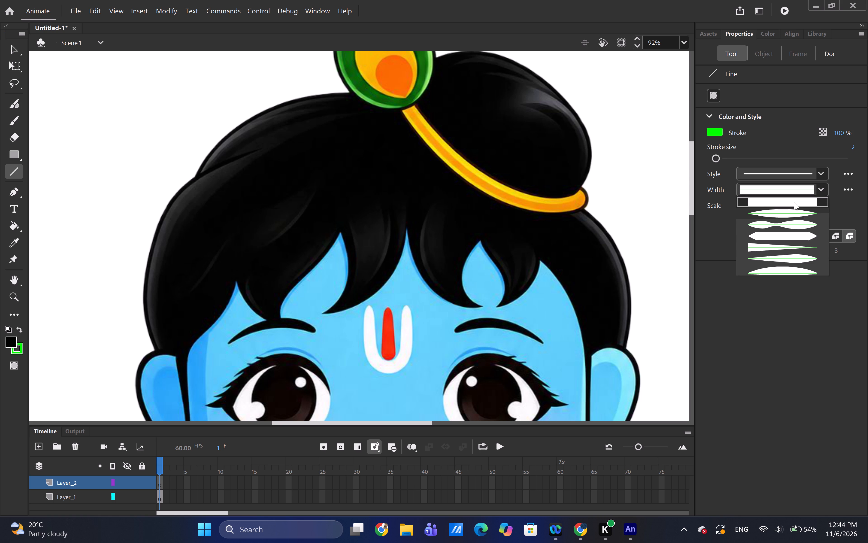
click(821, 188)
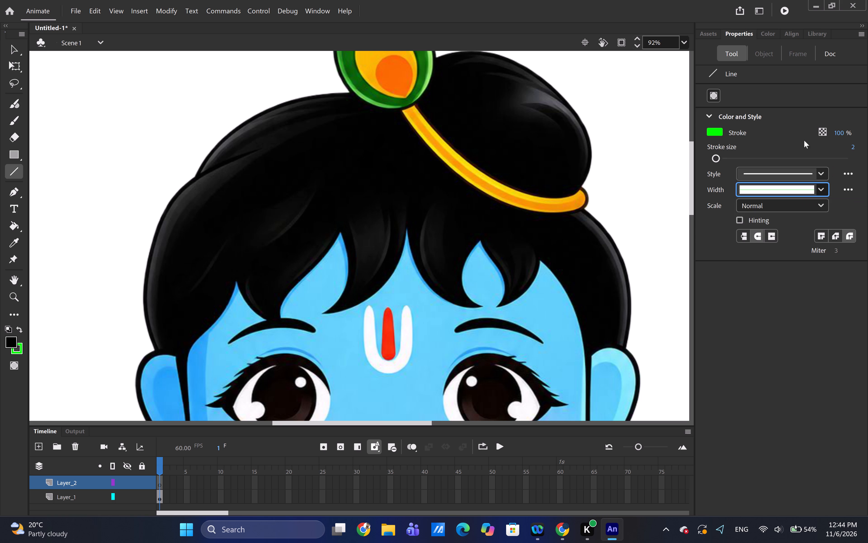
drag(714, 154, 717, 161)
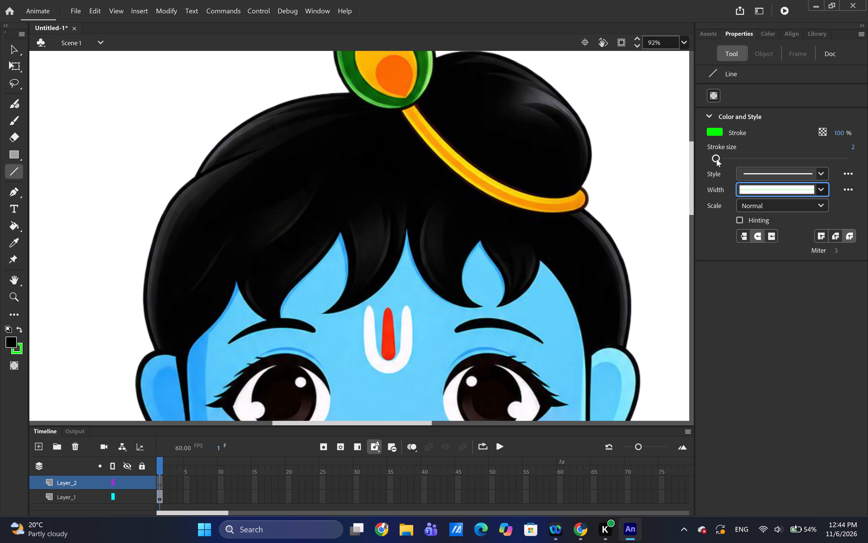
click(717, 157)
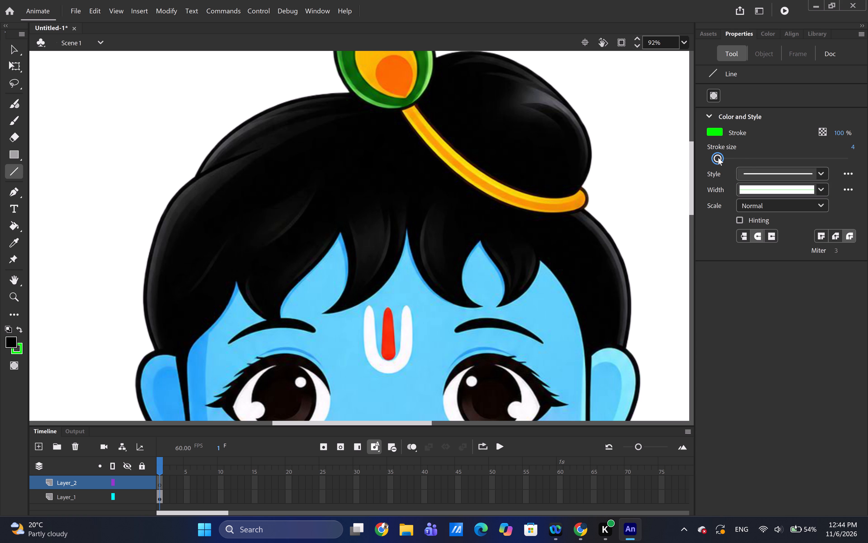
drag(152, 347, 149, 334)
drag(149, 334, 142, 297)
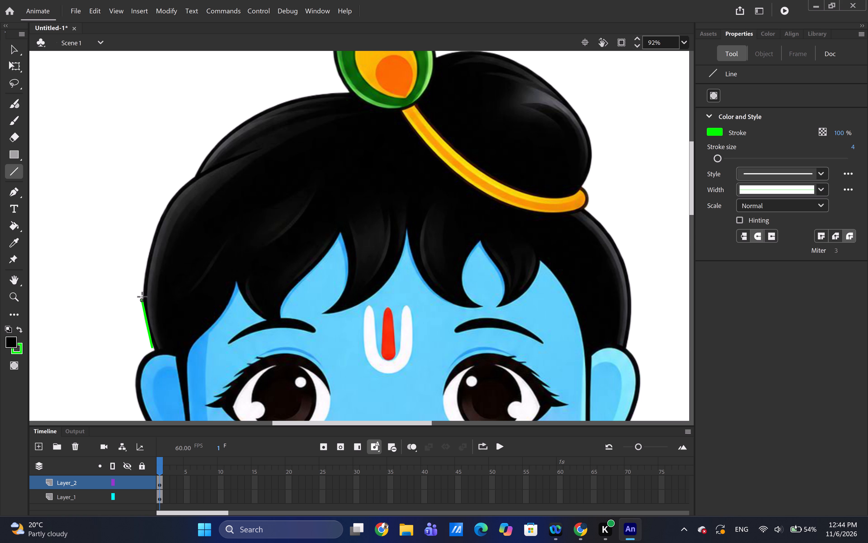
drag(142, 297, 134, 225)
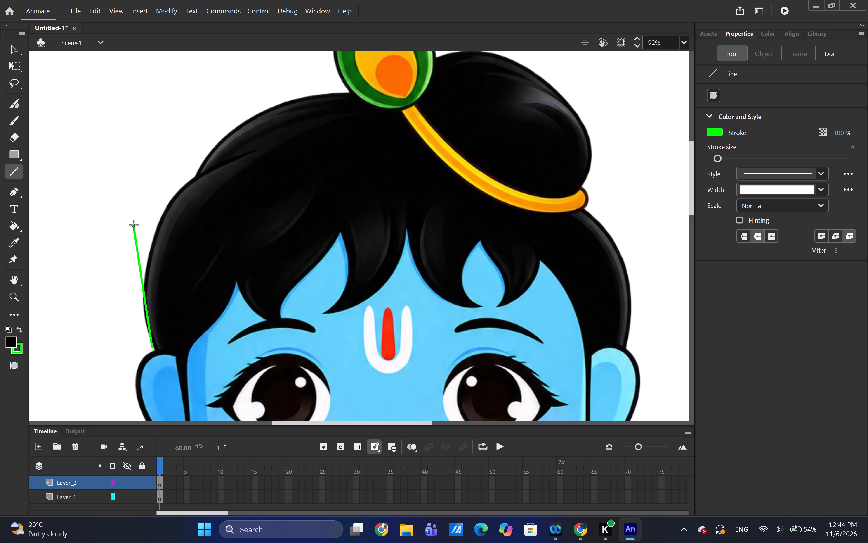
drag(134, 225, 130, 206)
drag(130, 206, 128, 198)
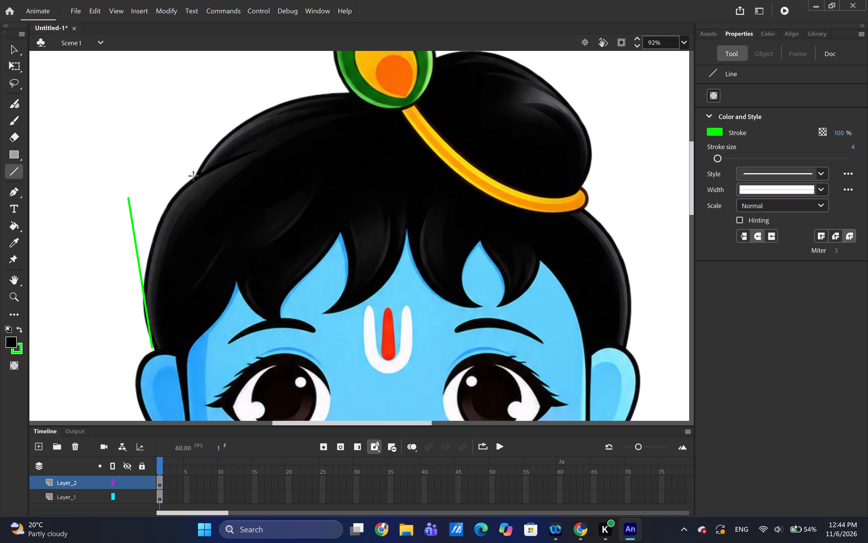
Draw a straight green line from the notch in the upper hair outline to where the hair meets the peacock feather.
drag(193, 176, 306, 63)
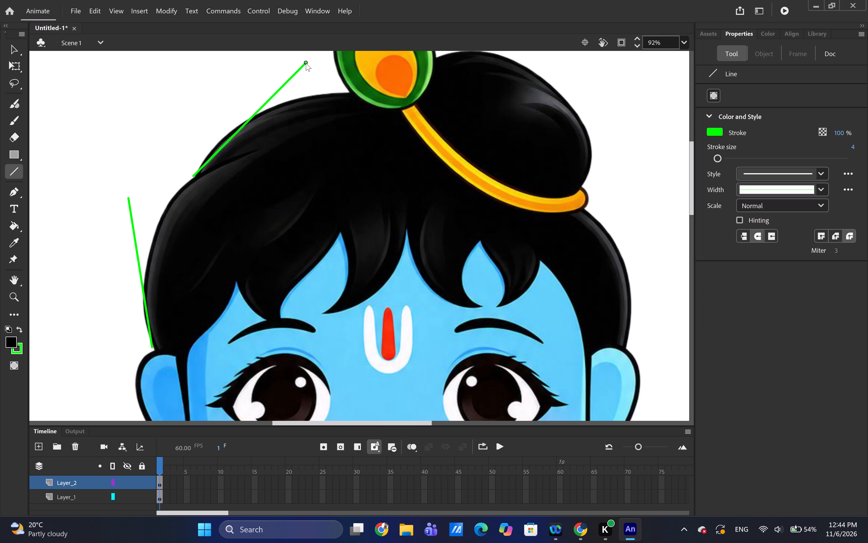
drag(306, 63, 345, 82)
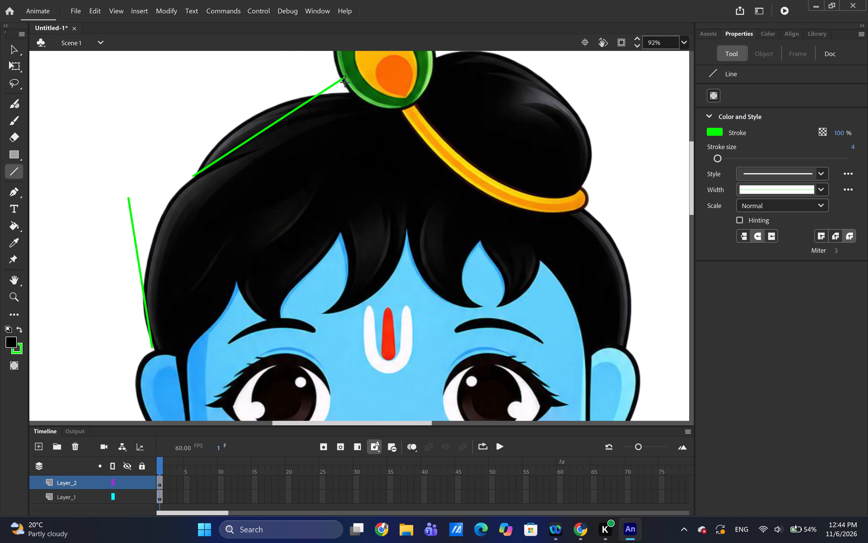
drag(345, 82, 347, 92)
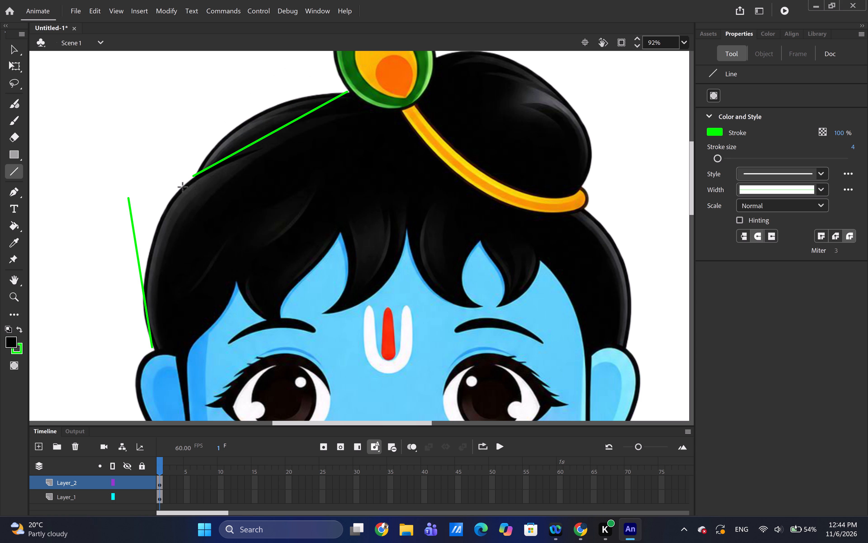
Shift the character bitmap on Layer_1 slightly, to X 1138 and Y -15.
ctrl+click(30, 333)
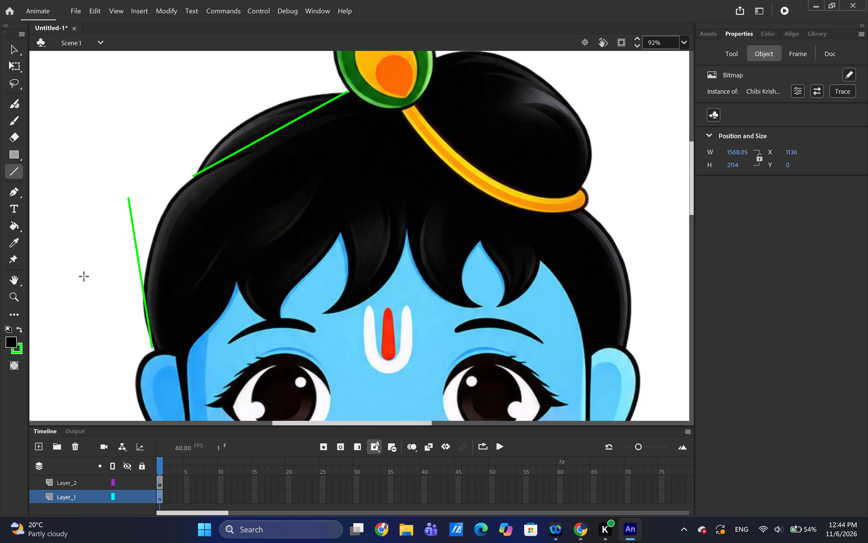
ctrl+drag(84, 267, 92, 262)
ctrl+drag(92, 262, 87, 259)
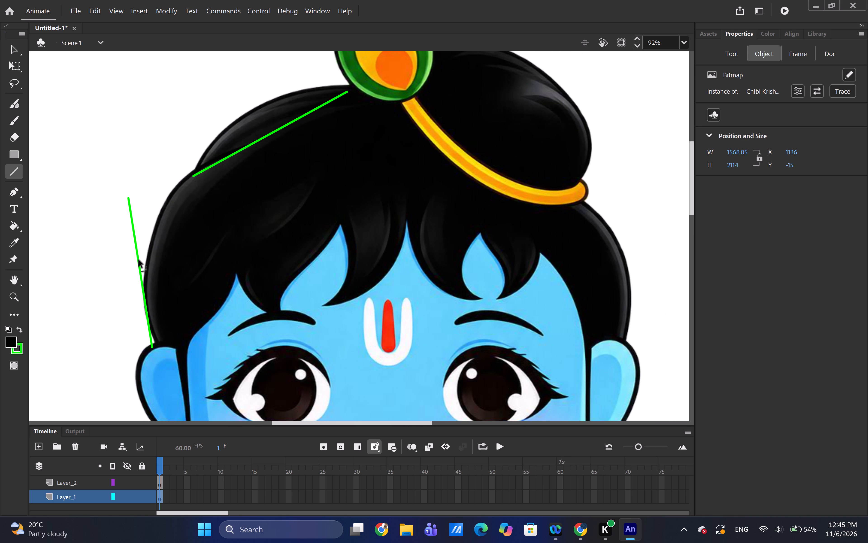
ctrl+click(145, 252)
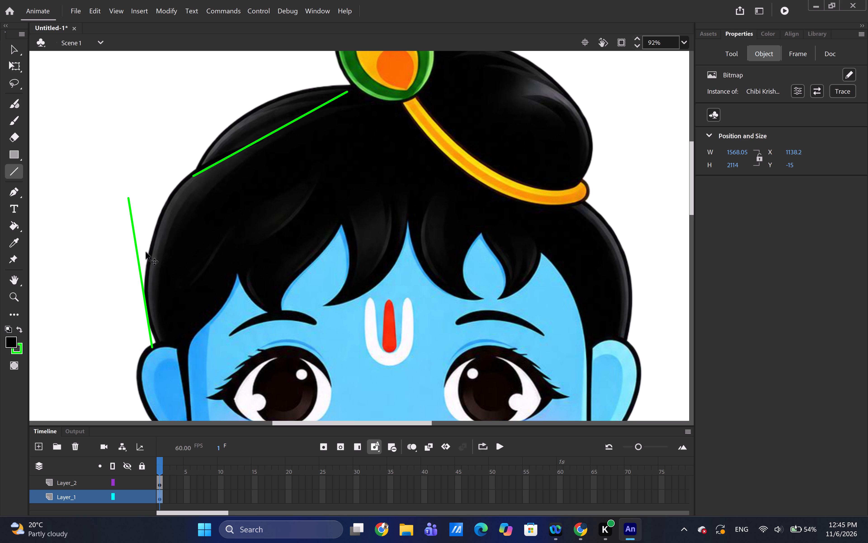
ctrl+click(119, 257)
Bend the green line above the character's right ear into a curve bulging outward, away from the hair.
ctrl+drag(139, 249, 139, 249)
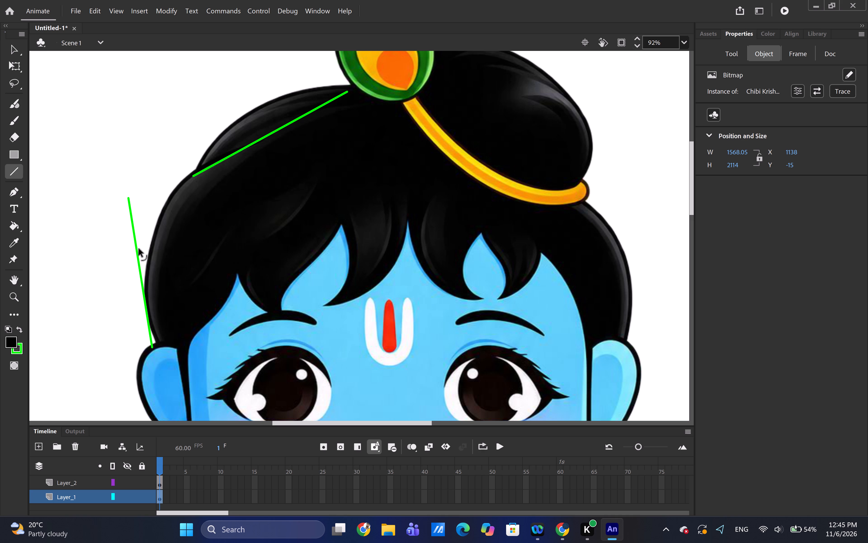
ctrl+drag(139, 249, 113, 205)
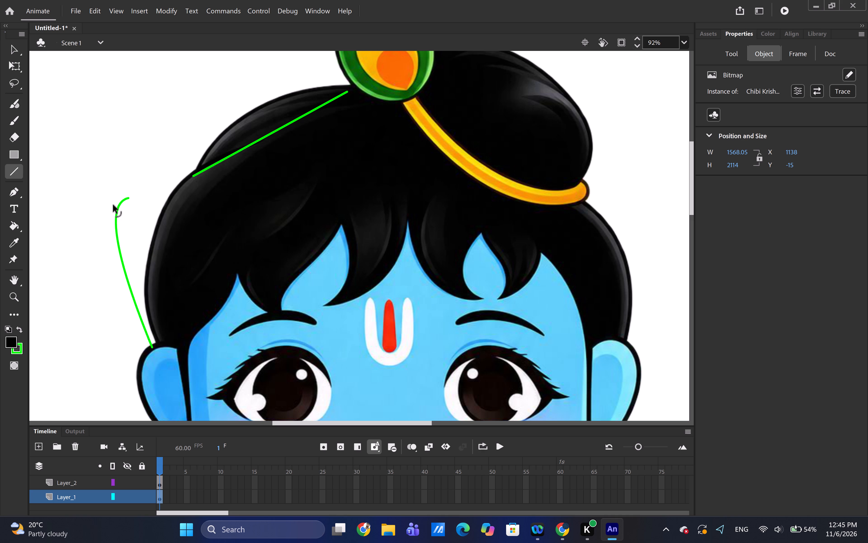
ctrl+drag(113, 205, 93, 219)
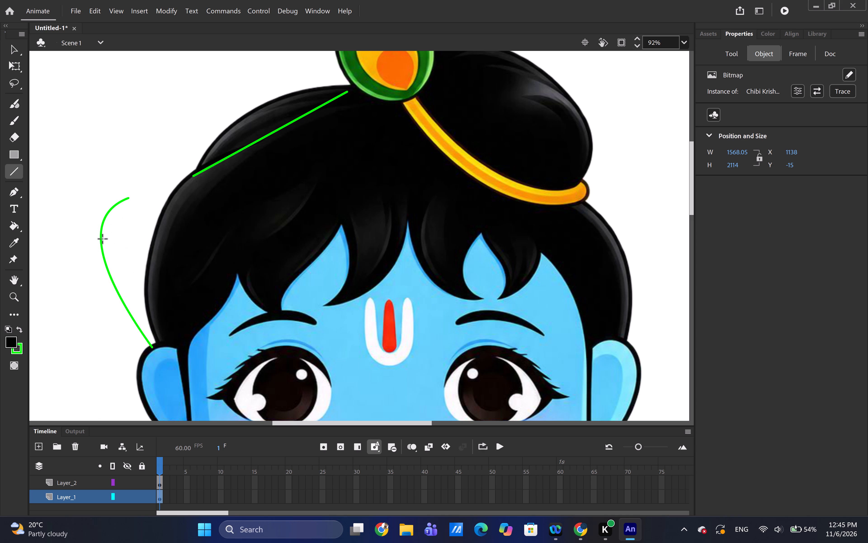
Cut the curved green line that bulges out beside the hair above the character's right ear.
click(103, 239)
click(99, 241)
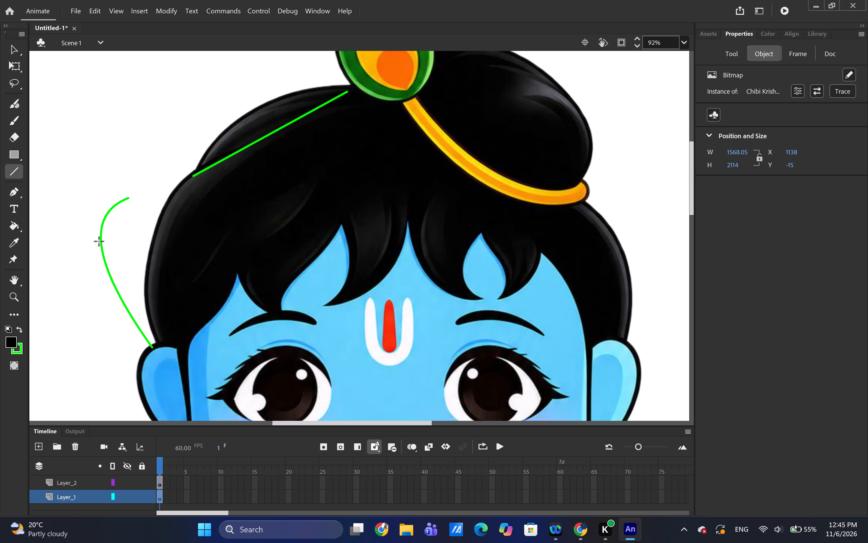
click(100, 243)
right_click(100, 243)
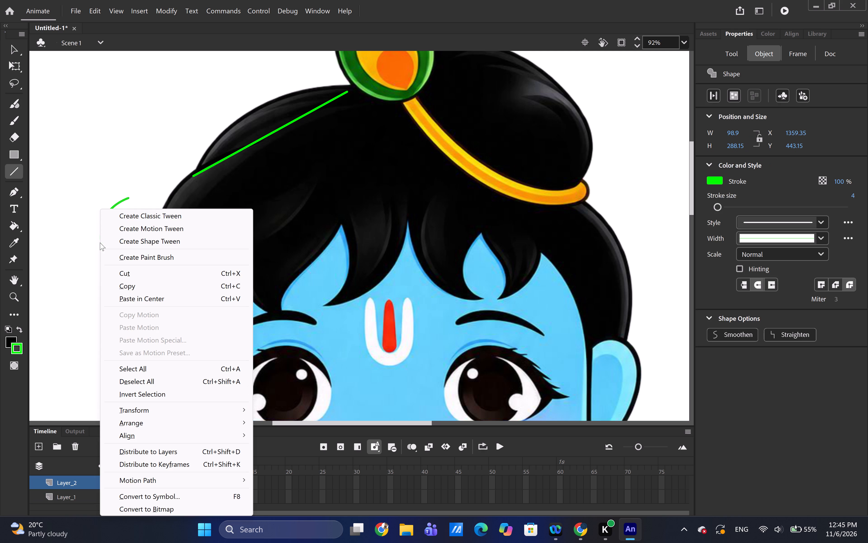
click(127, 273)
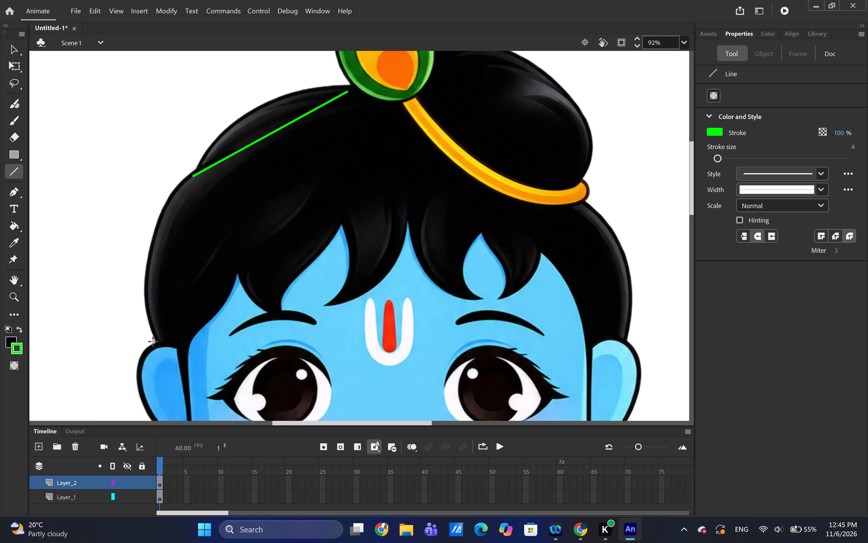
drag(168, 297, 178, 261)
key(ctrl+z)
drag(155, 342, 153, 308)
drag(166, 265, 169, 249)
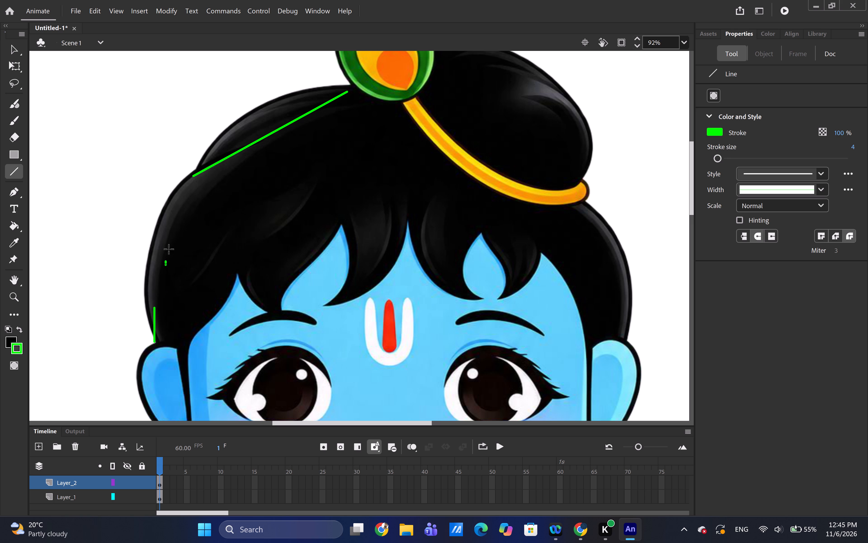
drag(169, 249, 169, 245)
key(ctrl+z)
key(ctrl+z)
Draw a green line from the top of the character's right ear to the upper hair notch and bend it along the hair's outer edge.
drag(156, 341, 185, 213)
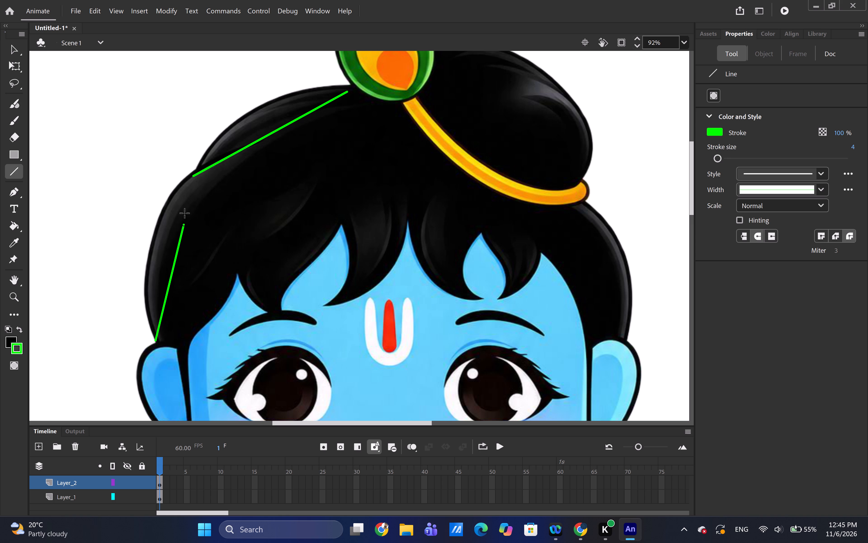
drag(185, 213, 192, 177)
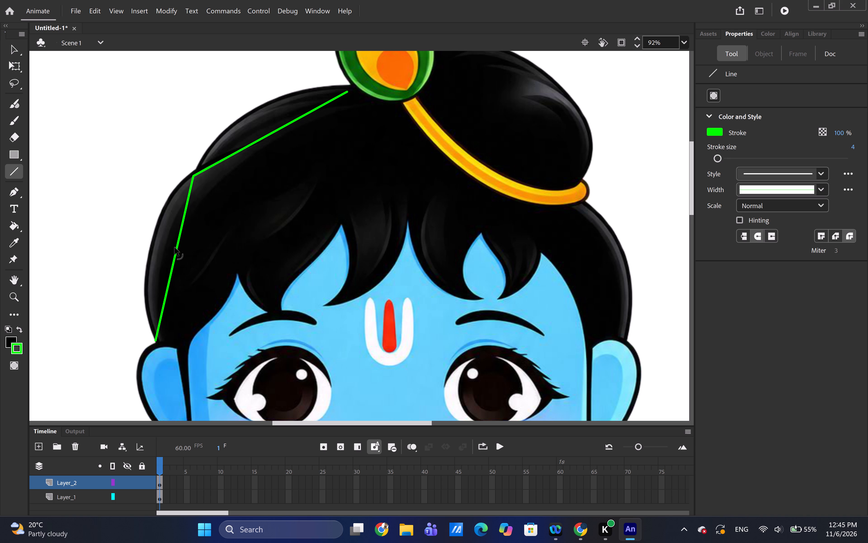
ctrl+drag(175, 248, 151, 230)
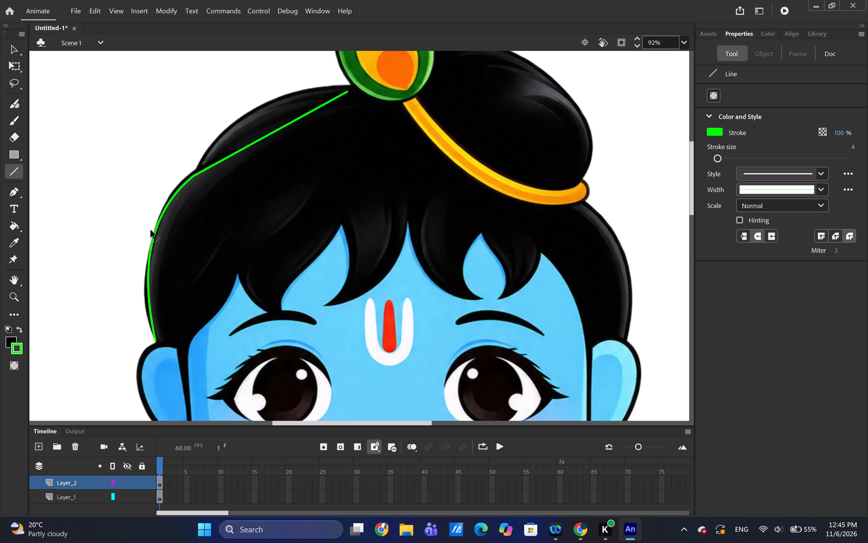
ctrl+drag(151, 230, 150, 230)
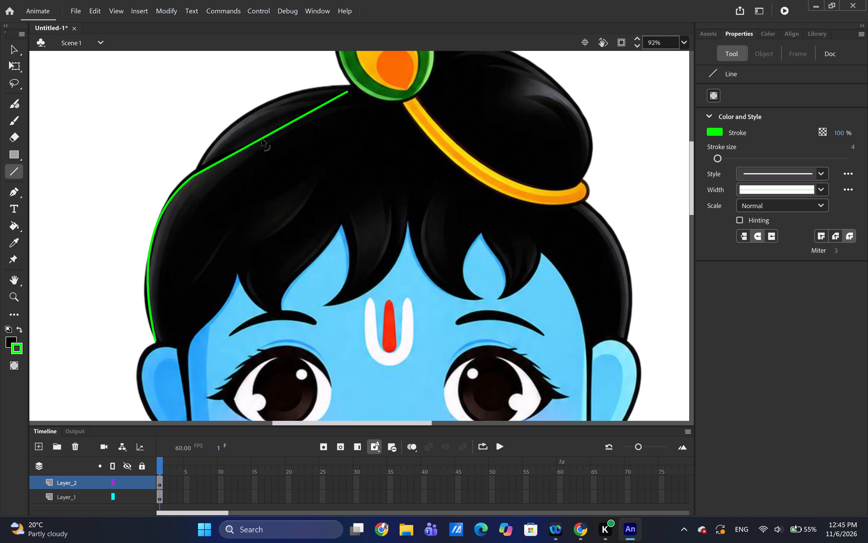
Shift the character bitmap on Layer_1 slightly, to X 1146 and Y -11.
ctrl+drag(266, 132, 267, 129)
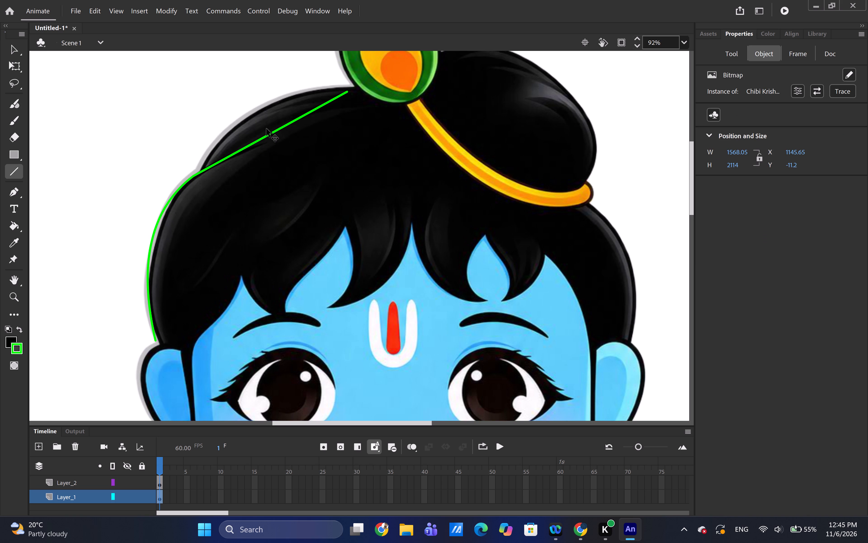
ctrl+drag(267, 129, 270, 129)
ctrl+click(270, 129)
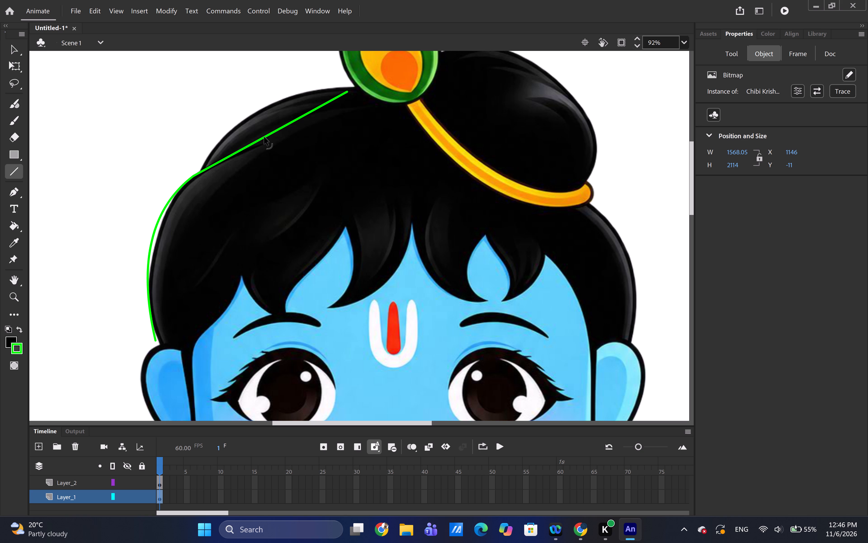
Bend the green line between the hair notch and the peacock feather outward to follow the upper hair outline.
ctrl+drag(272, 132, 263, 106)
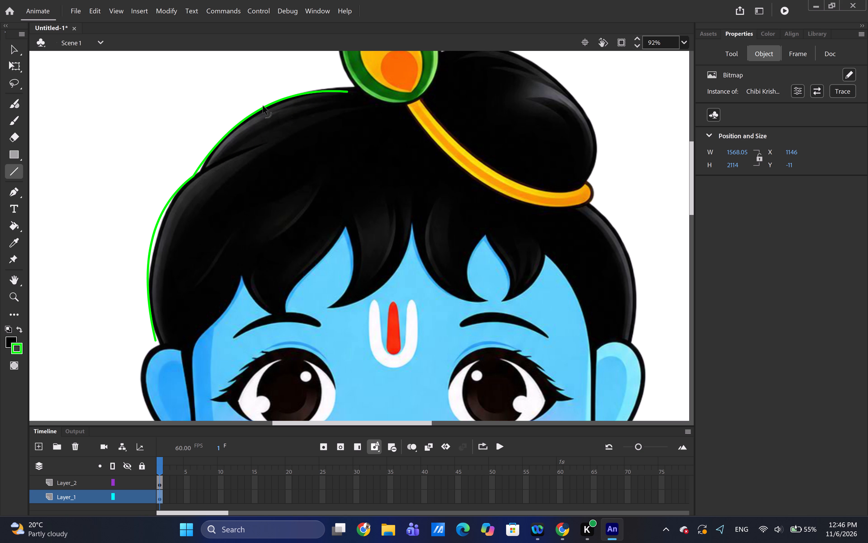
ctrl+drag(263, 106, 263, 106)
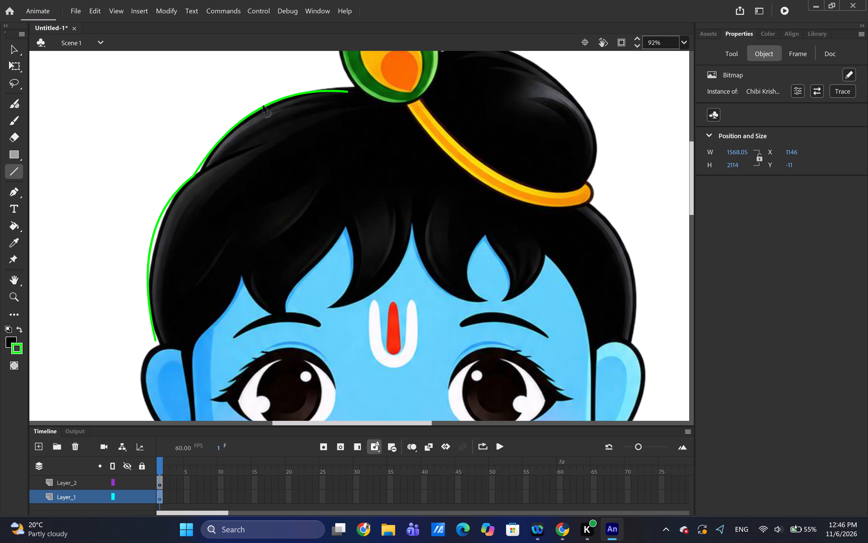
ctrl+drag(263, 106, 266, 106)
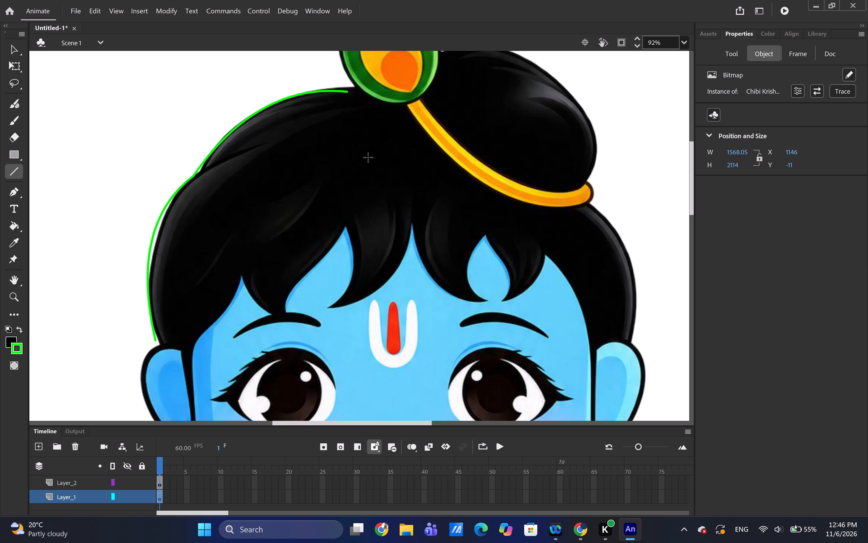
Move the character bitmap on Layer_1 up slightly, to Y -19.
key(v)
drag(365, 151, 364, 154)
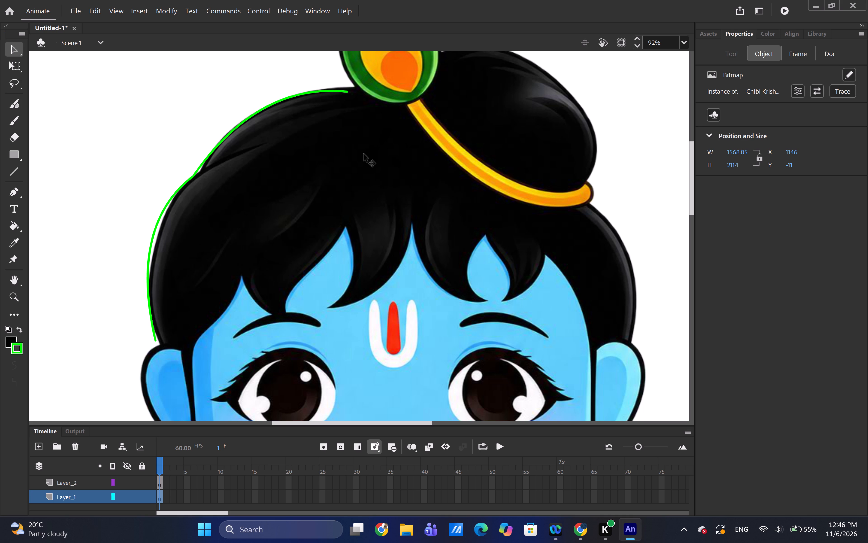
drag(364, 154, 362, 148)
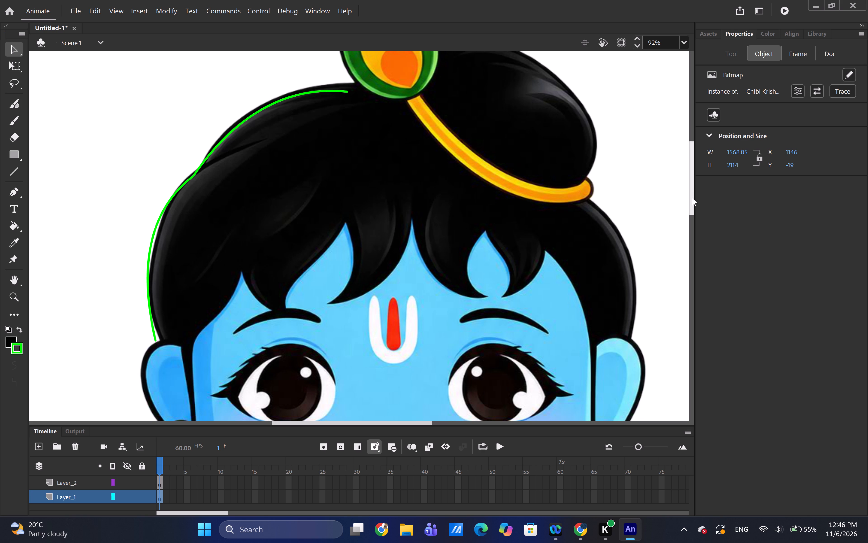
Cut both curved green lines along the hair, the one reaching the peacock feather and the one above the right ear.
drag(692, 198, 691, 205)
drag(691, 200, 690, 190)
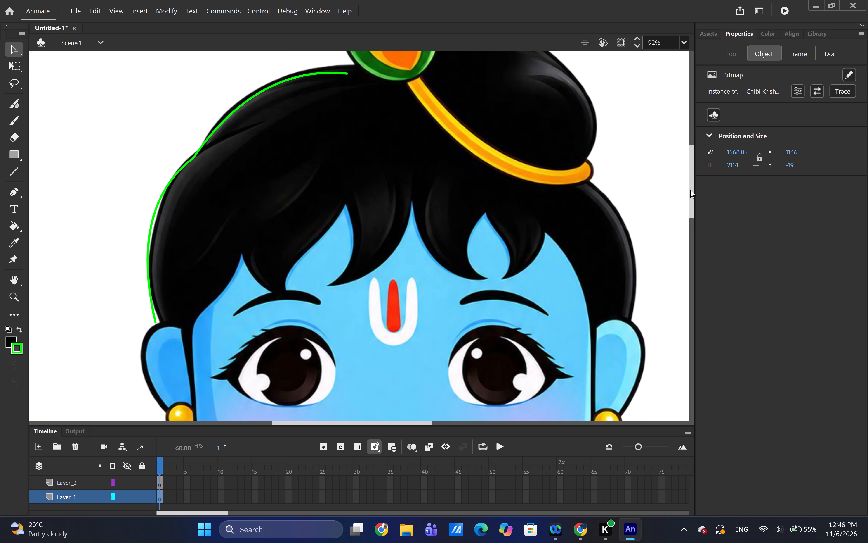
drag(690, 190, 687, 177)
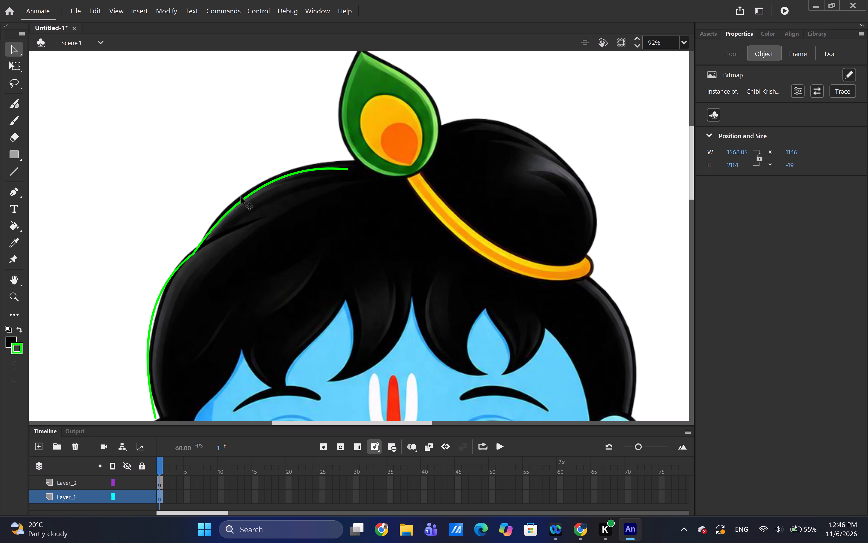
key(v)
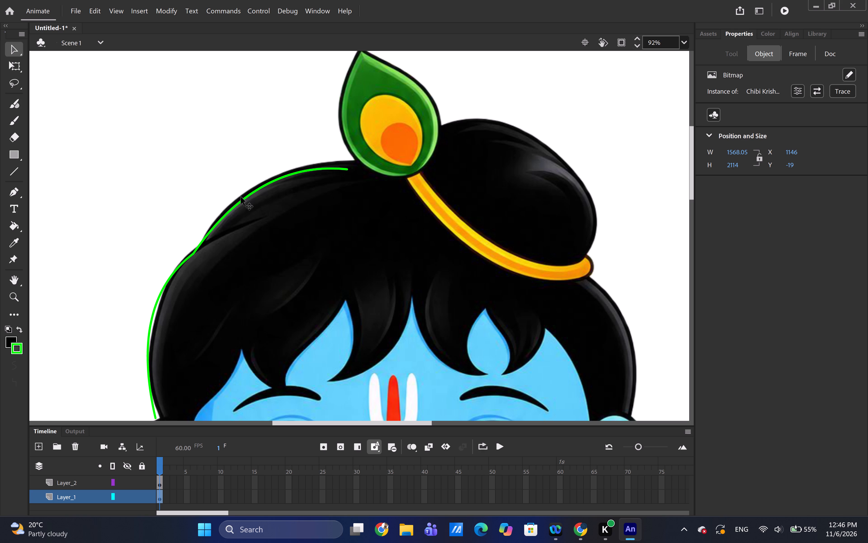
right_click(243, 200)
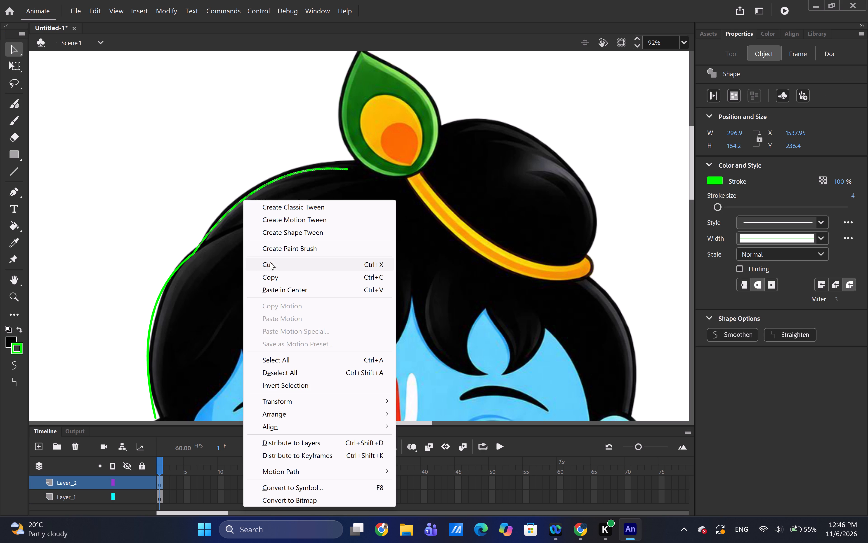
click(269, 269)
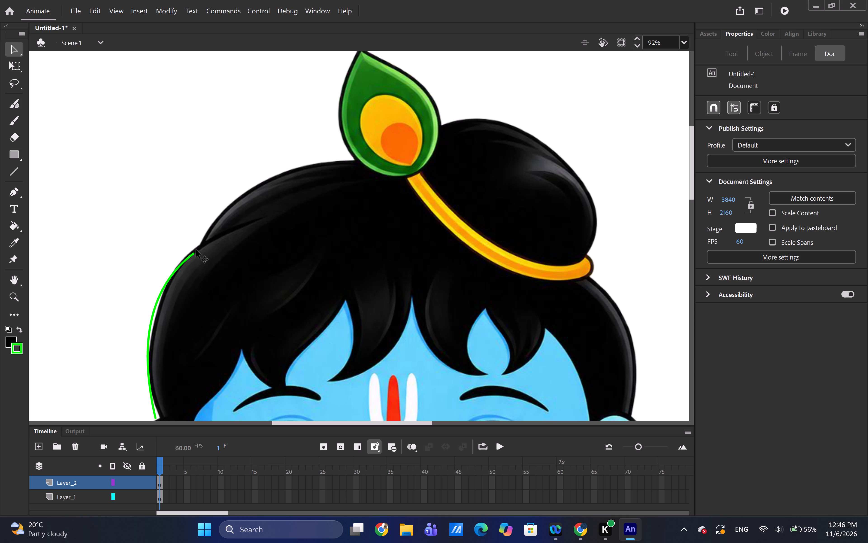
click(162, 292)
right_click(162, 292)
click(189, 267)
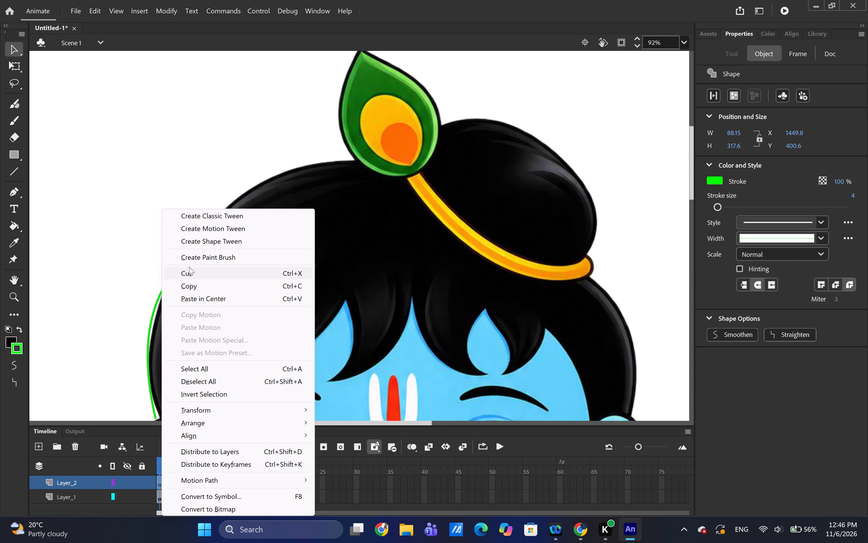
click(205, 283)
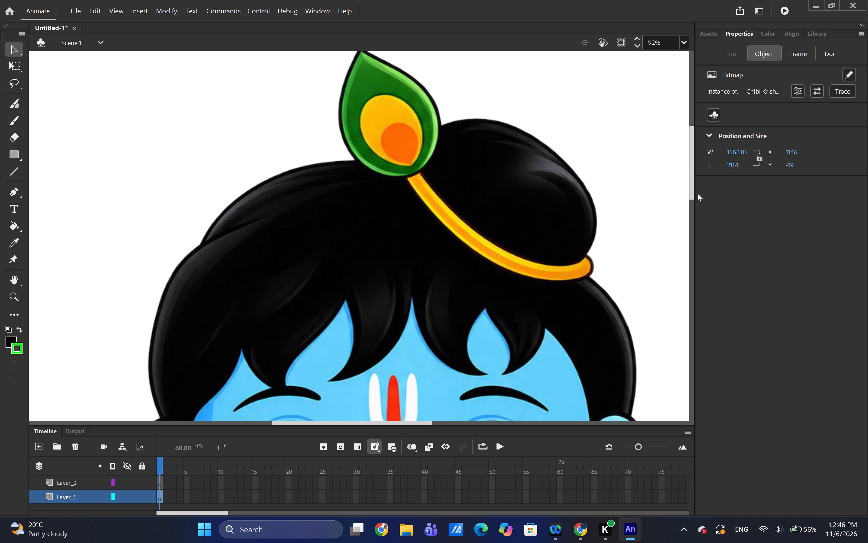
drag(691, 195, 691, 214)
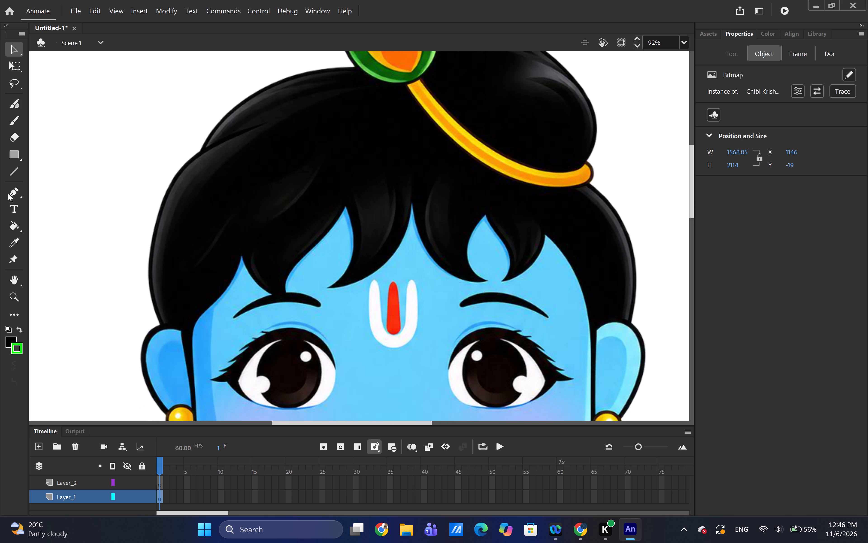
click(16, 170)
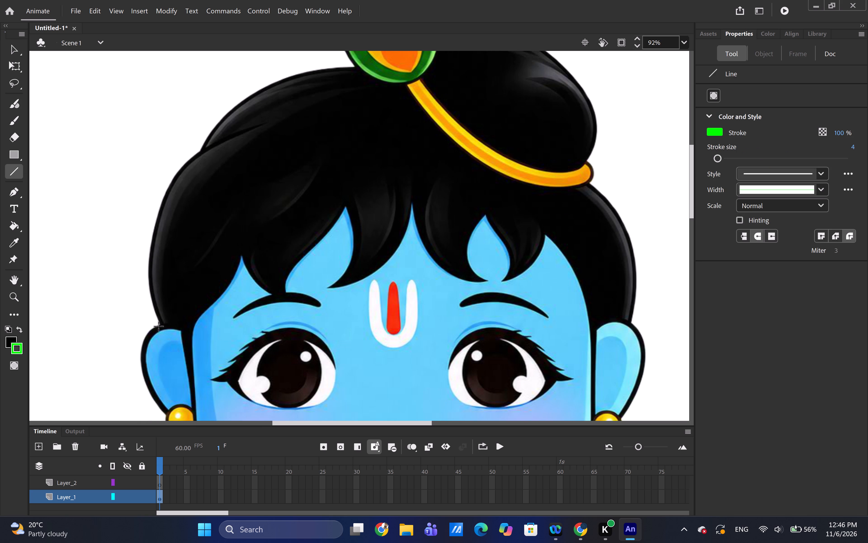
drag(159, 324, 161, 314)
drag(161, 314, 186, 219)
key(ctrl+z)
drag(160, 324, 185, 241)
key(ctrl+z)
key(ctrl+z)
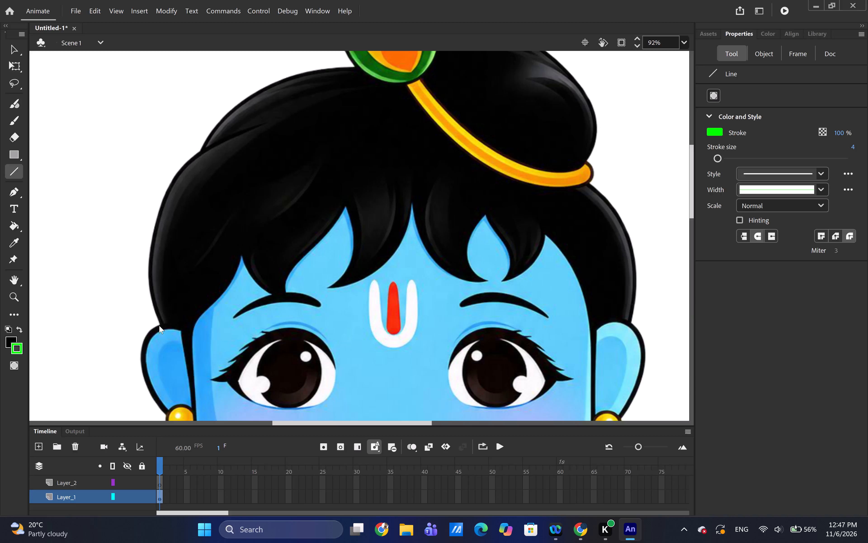
Draw a straight green line about 69 px wide and 223 px high from the top of the right ear, slanting up outside the hair.
drag(160, 324, 162, 324)
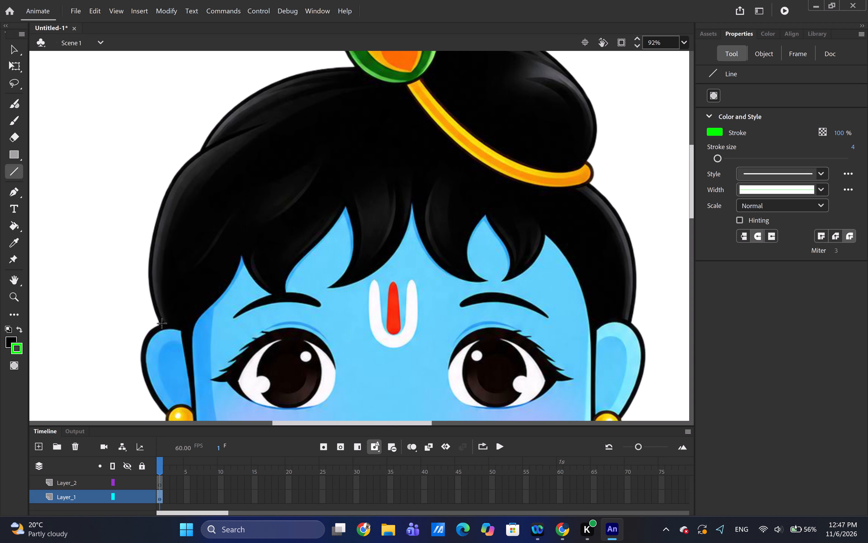
drag(162, 324, 182, 160)
drag(182, 160, 122, 208)
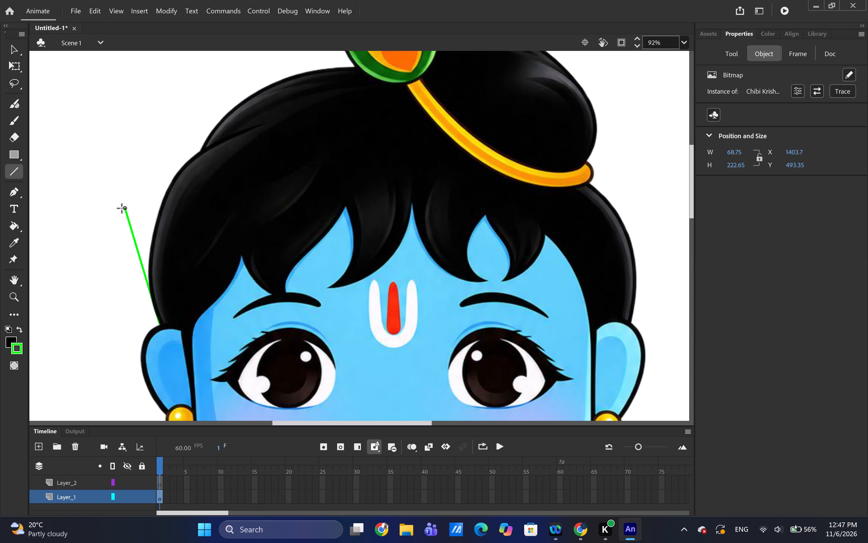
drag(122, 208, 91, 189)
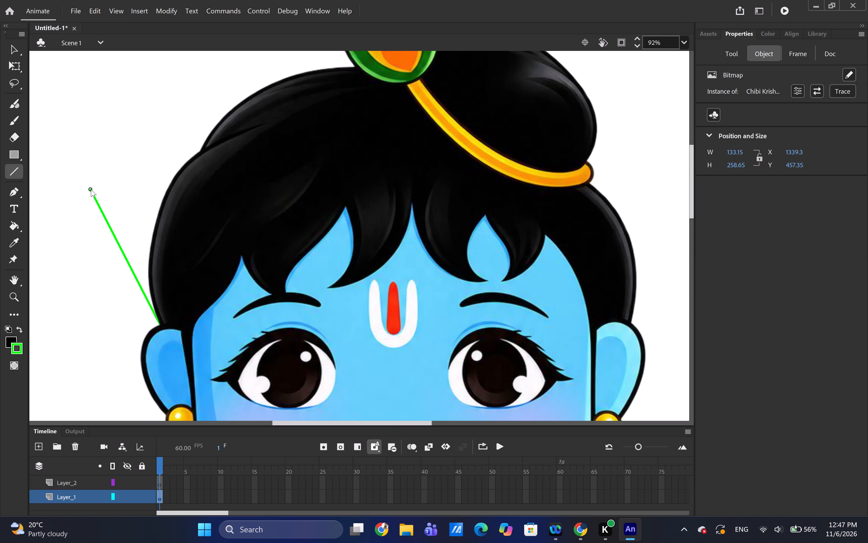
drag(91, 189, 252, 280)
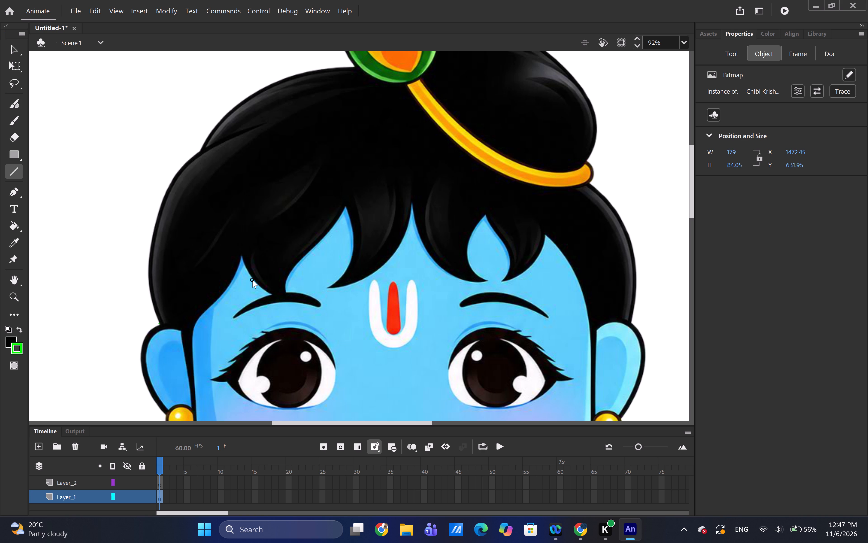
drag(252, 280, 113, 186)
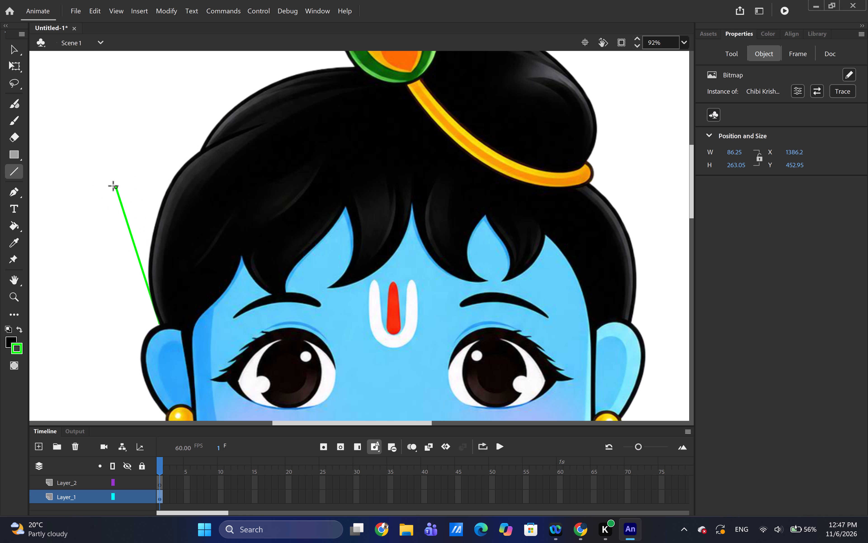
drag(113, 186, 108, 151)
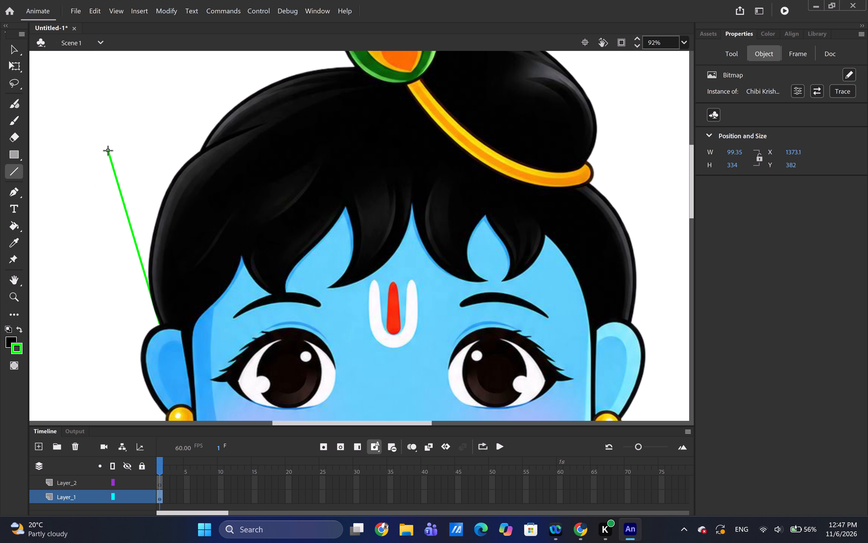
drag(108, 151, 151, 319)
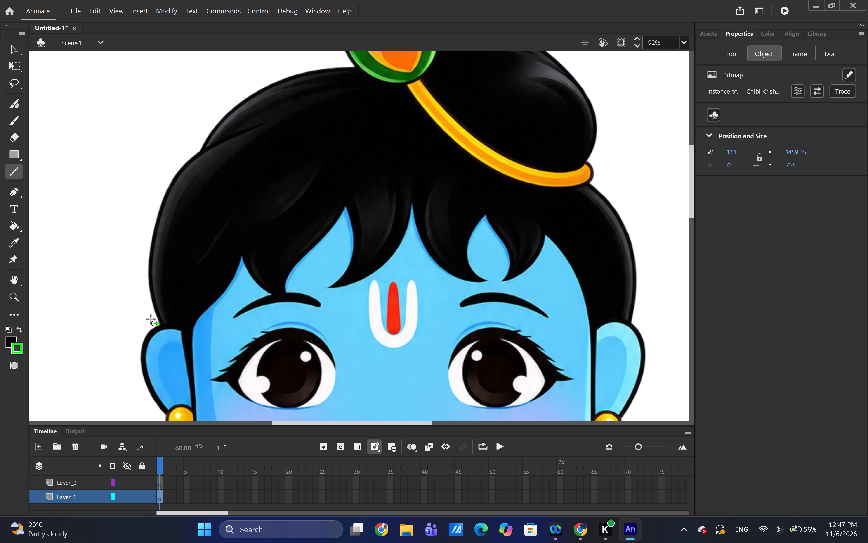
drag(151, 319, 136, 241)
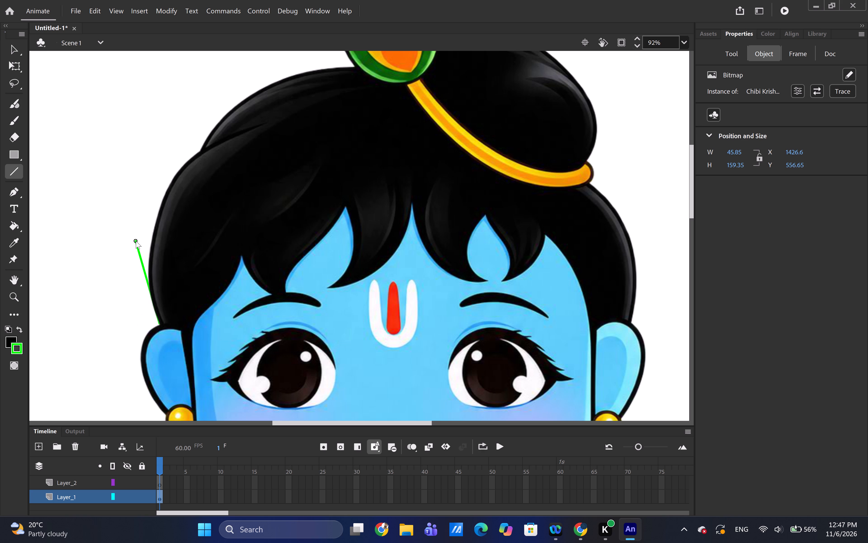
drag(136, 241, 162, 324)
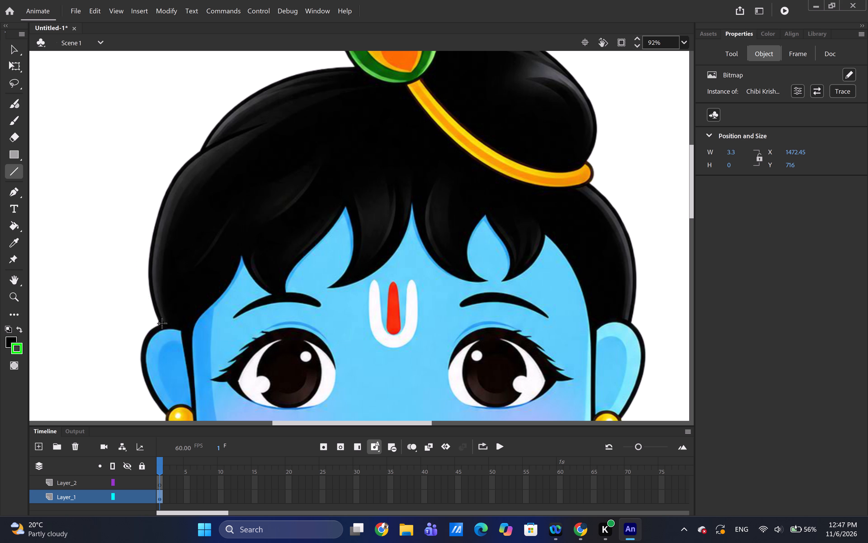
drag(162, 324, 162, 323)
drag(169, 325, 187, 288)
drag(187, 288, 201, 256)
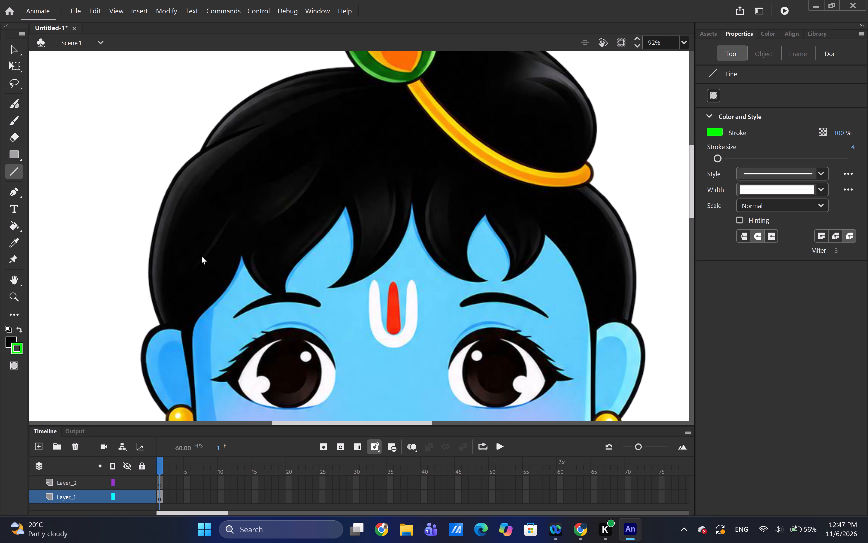
Undo the recent line cuts, bitmap moves and bends, back to two straight green lines along the hair on Layer_2.
key(ctrl+z)
key(ctrl+z)
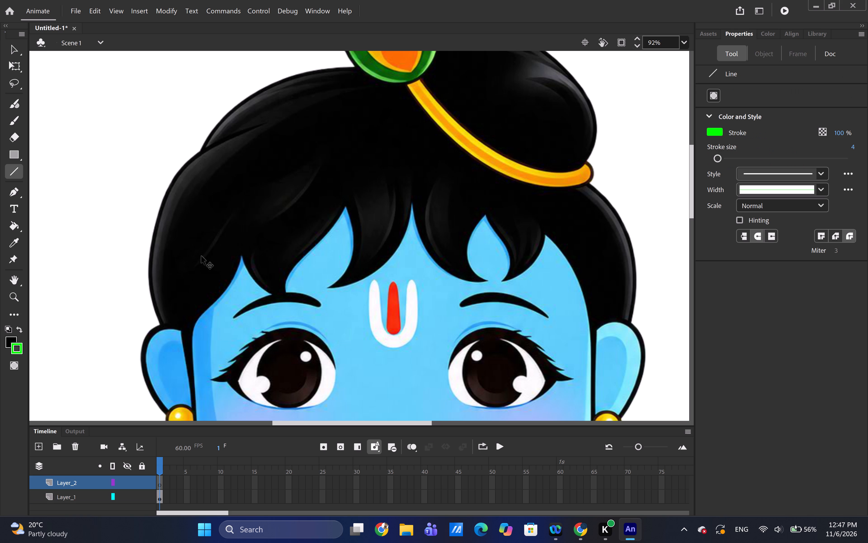
key(ctrl+z)
key(ctrl+z)
text(ZZ)
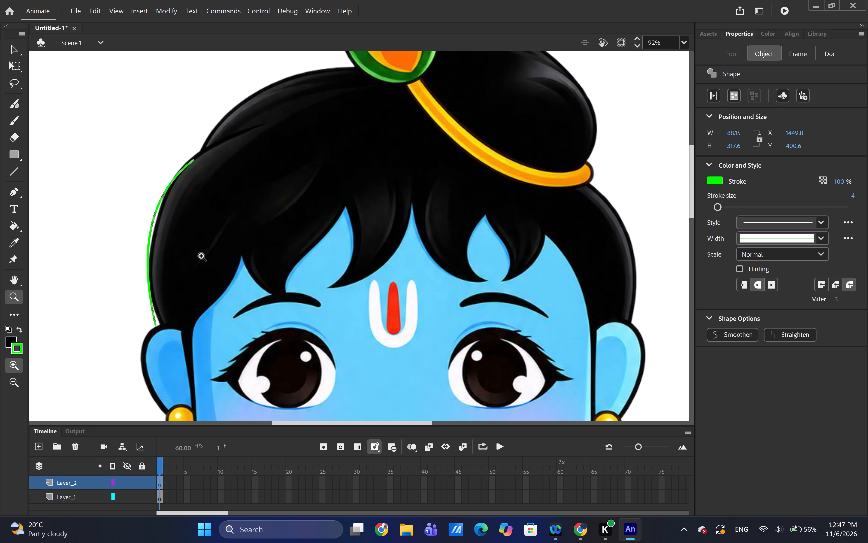
key(ctrl+z)
text(ZZZZZZZZZZ)
key(ctrl+z)
key(ctrl+z)
key(ctrl+z)
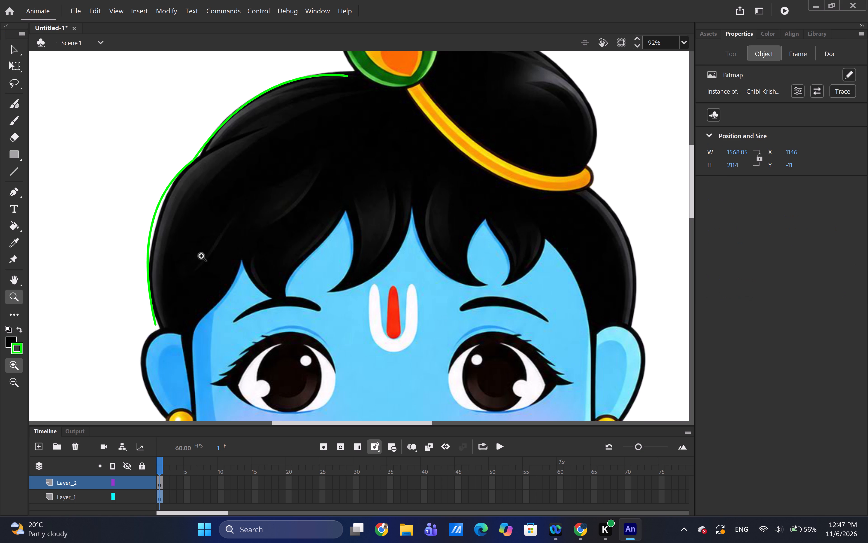
key(ctrl+z)
text(ZZZZ)
key(ctrl+z)
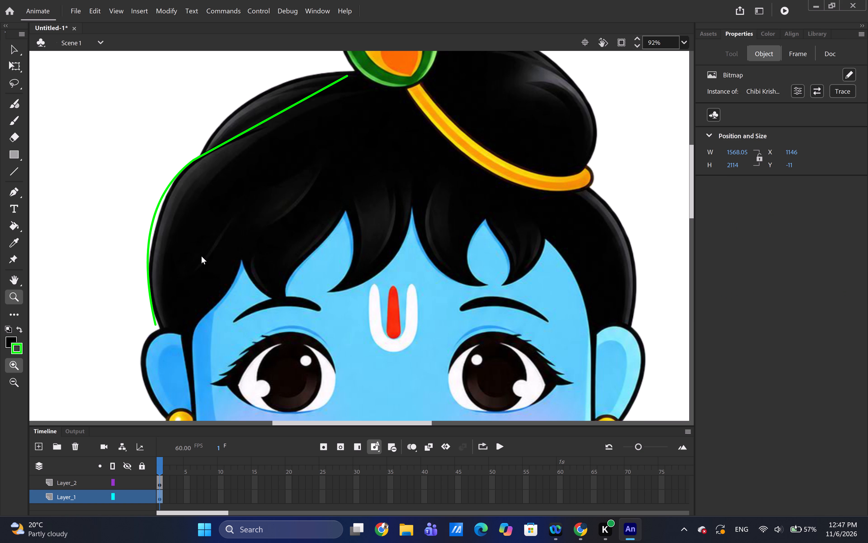
key(ctrl+z)
key(ctrl+z)
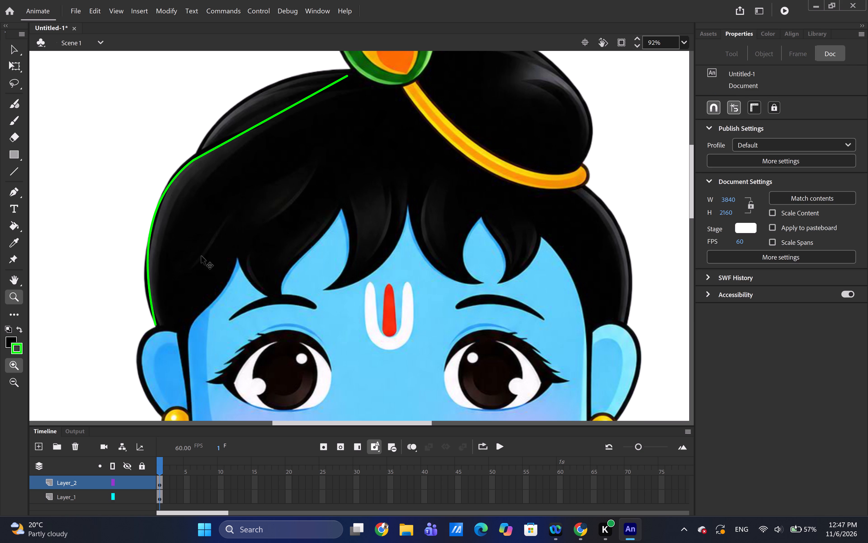
key(ctrl+z)
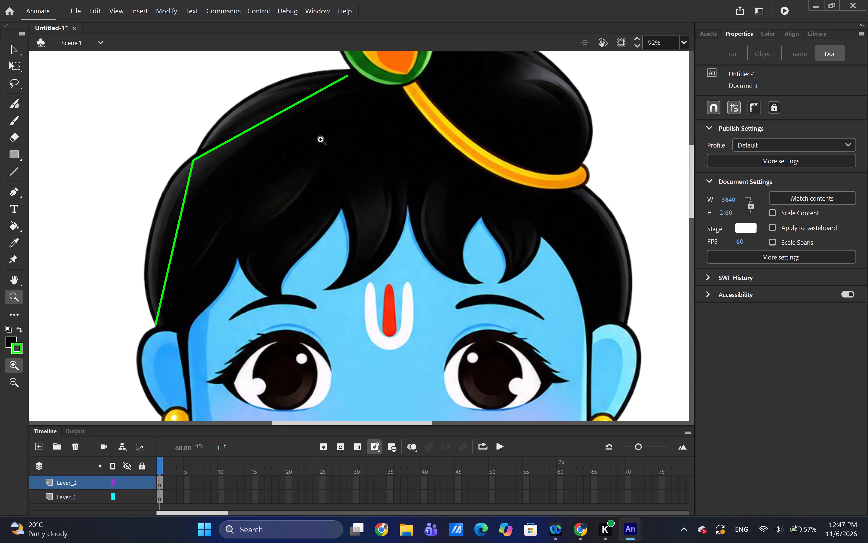
Draw a short straight green line extending the upper hair line to the green base of the peacock feather.
click(11, 175)
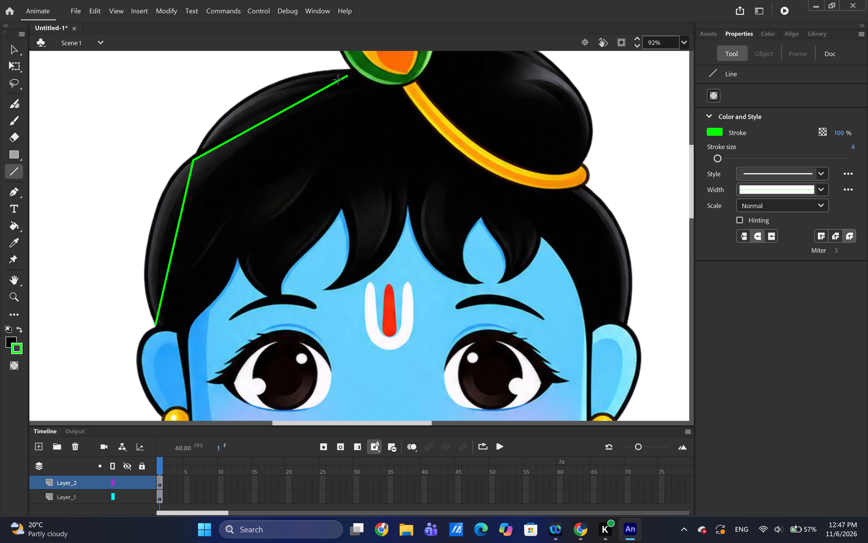
drag(344, 79, 355, 68)
drag(355, 68, 356, 67)
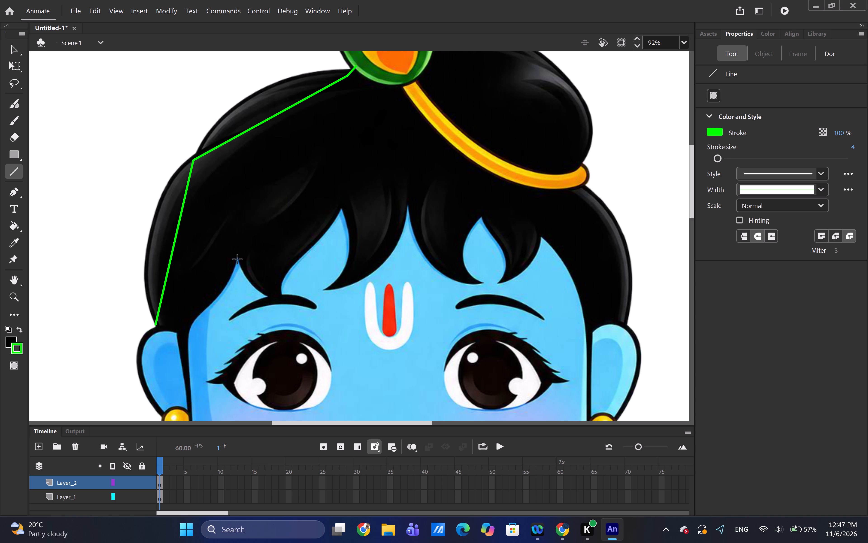
Draw two joined straight green lines along the hairline from the first fringe peak down to the inner edge of the right ear.
drag(233, 259, 222, 277)
drag(222, 277, 200, 303)
click(200, 303)
drag(200, 303, 186, 324)
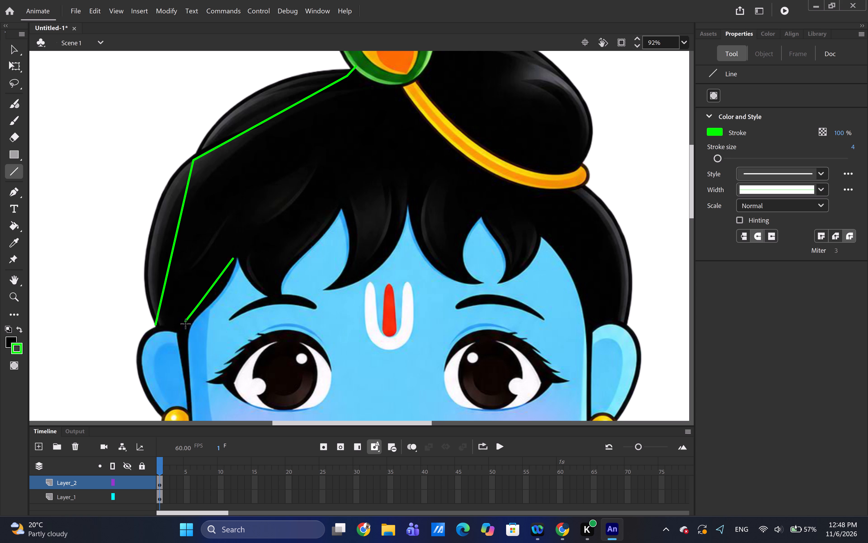
drag(186, 324, 186, 331)
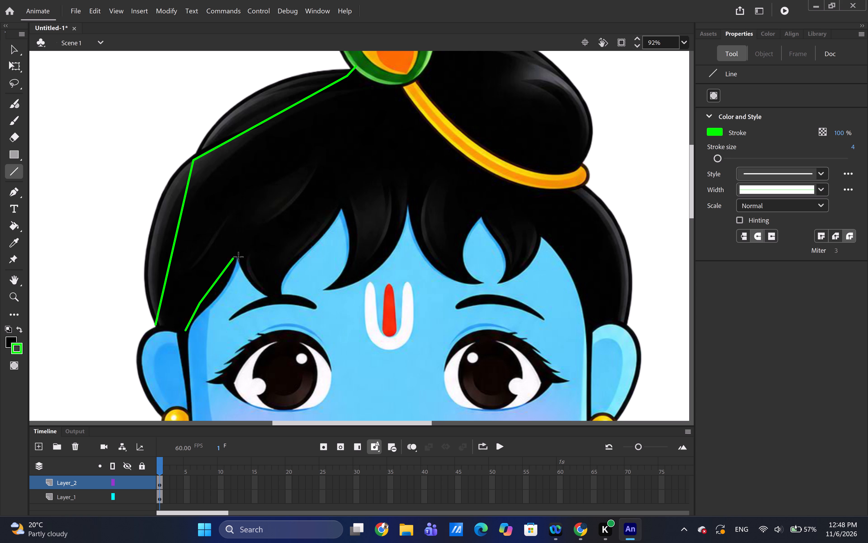
Draw a straight green line along each side of the fringe lock that points down to the right eyebrow.
drag(342, 207, 282, 285)
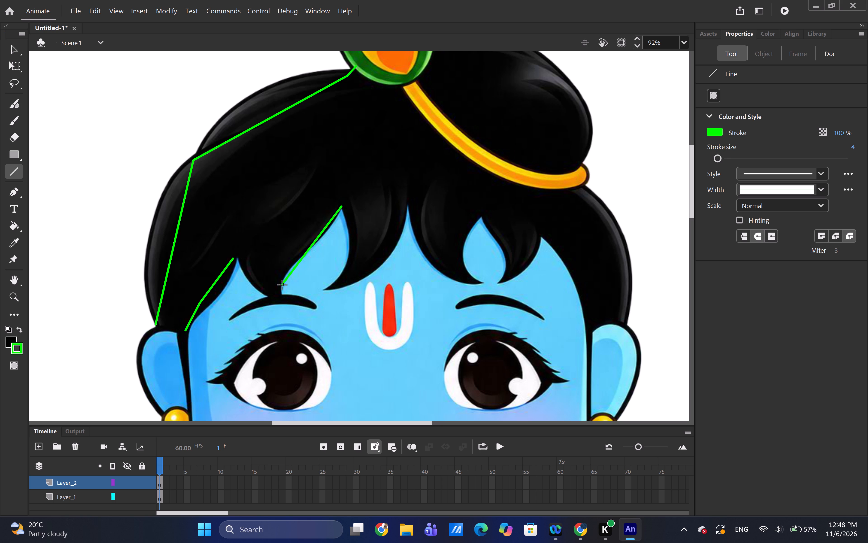
drag(282, 285, 280, 281)
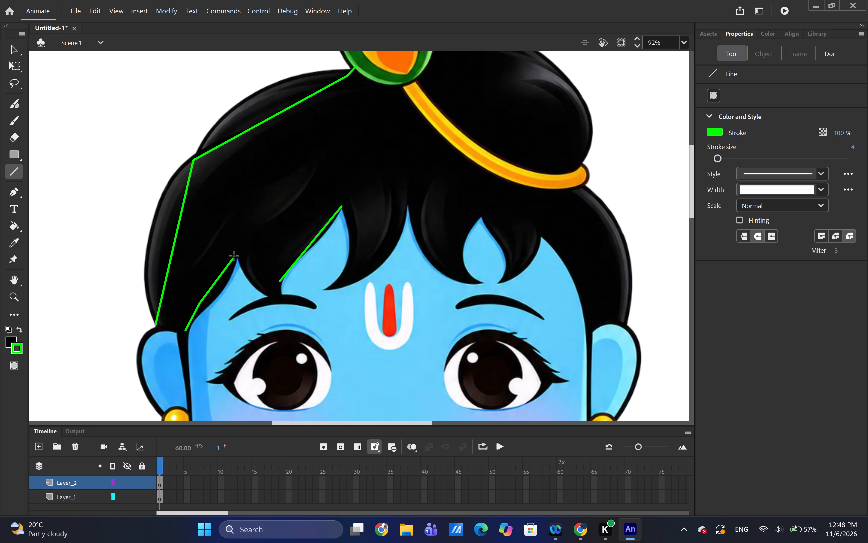
drag(239, 257, 269, 291)
drag(269, 291, 270, 297)
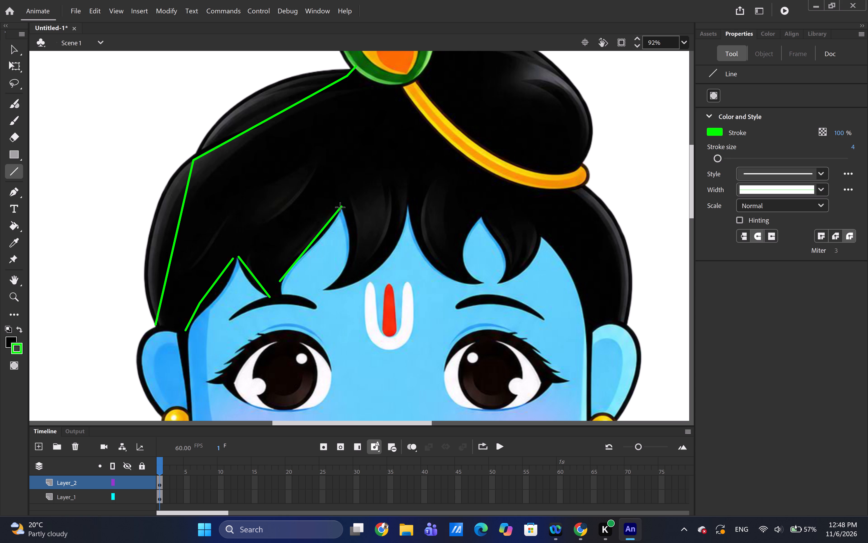
Draw two straight green lines in a V around the fringe lock between the second peak and the central forehead peak.
click(340, 208)
click(340, 208)
drag(343, 206, 354, 247)
drag(354, 247, 358, 278)
drag(342, 281, 345, 281)
drag(408, 207, 393, 236)
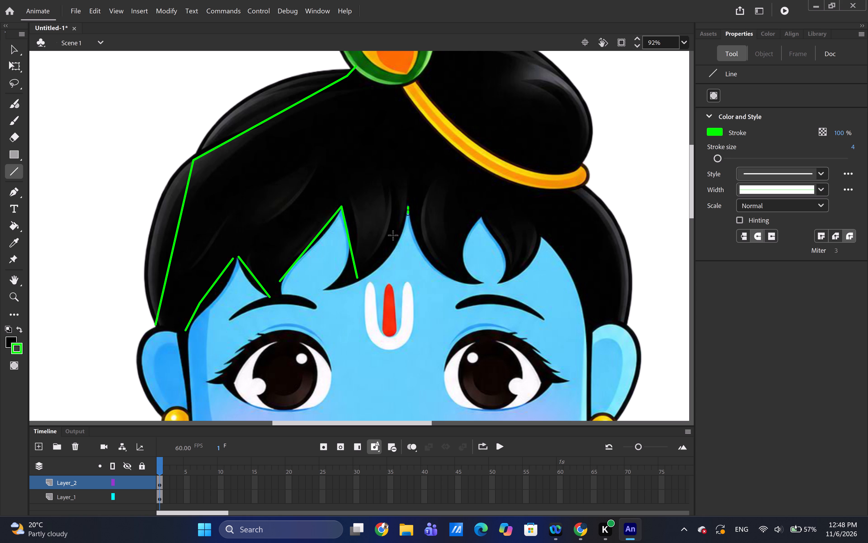
drag(393, 236, 361, 279)
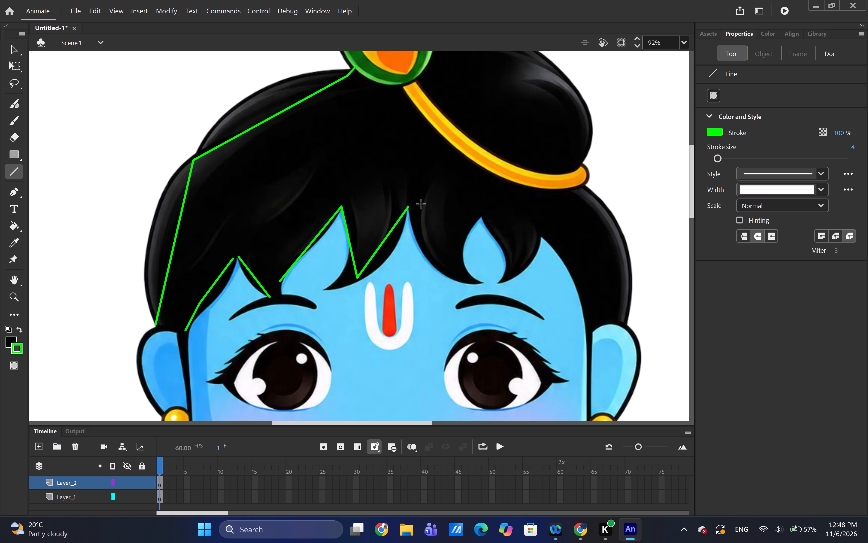
Draw two straight green lines around the next fringe lock, from the central forehead peak and from the fourth peak, crossing at its tip.
drag(405, 212, 436, 259)
drag(436, 259, 459, 274)
drag(459, 274, 467, 281)
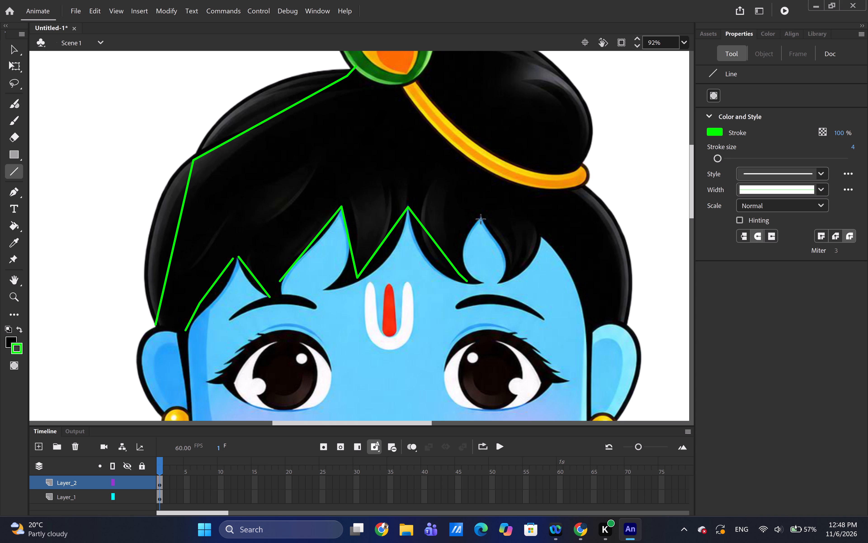
drag(479, 218, 463, 285)
drag(463, 285, 463, 287)
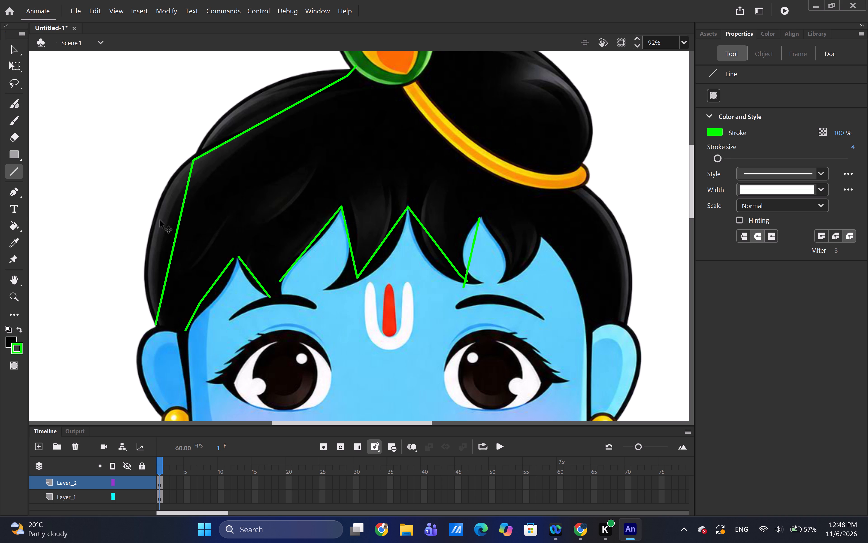
Bend the straight green line above the right ear outward toward the side outline of the hair.
ctrl+drag(179, 224, 160, 195)
ctrl+click(160, 195)
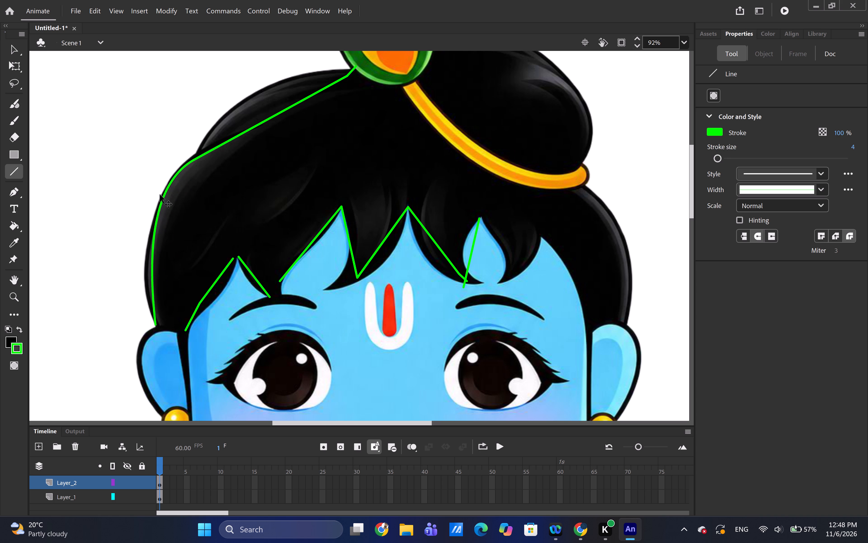
Move the character bitmap on Layer_1 down slightly, to X 1139, Y -8.
ctrl+click(270, 114)
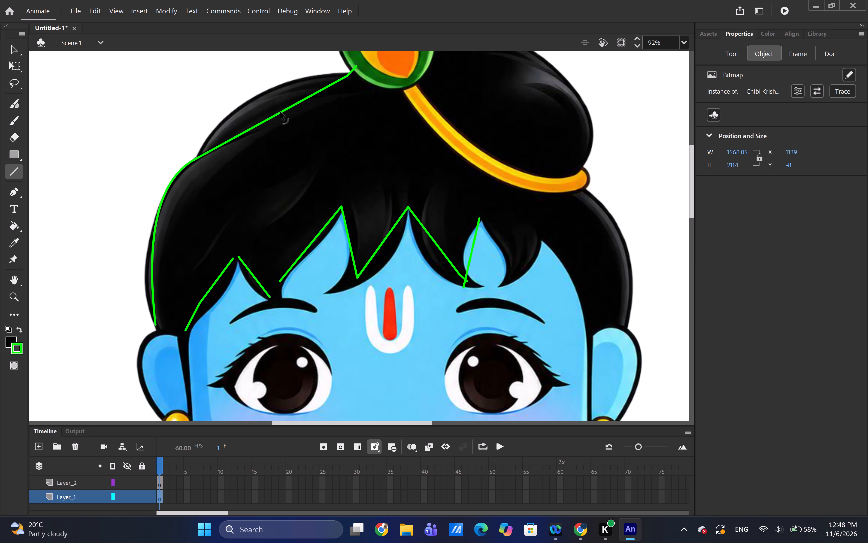
Bend the straight green line running up to the feather ornament onto the hair's upper outline and adjust its end at the ornament.
ctrl+drag(280, 112, 270, 87)
ctrl+click(270, 87)
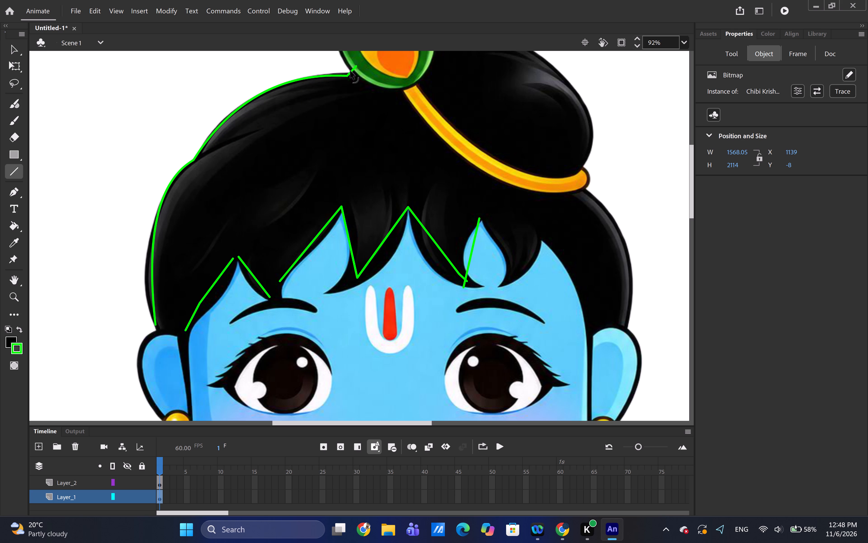
ctrl+drag(350, 71, 350, 70)
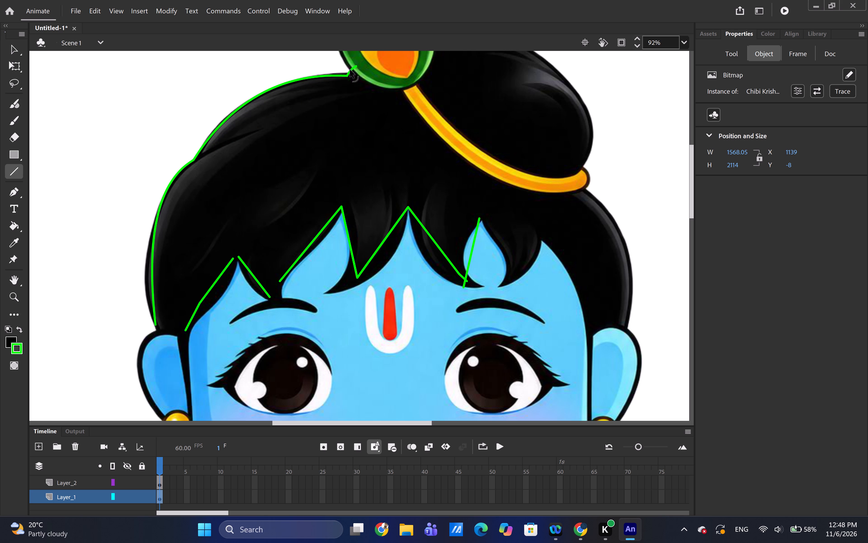
ctrl+drag(350, 70, 356, 68)
ctrl+drag(356, 68, 362, 77)
ctrl+drag(362, 77, 358, 80)
ctrl+drag(358, 80, 360, 73)
Move the character bitmap on Layer_1 up and sideways to X 1152, Y -17.
key(v)
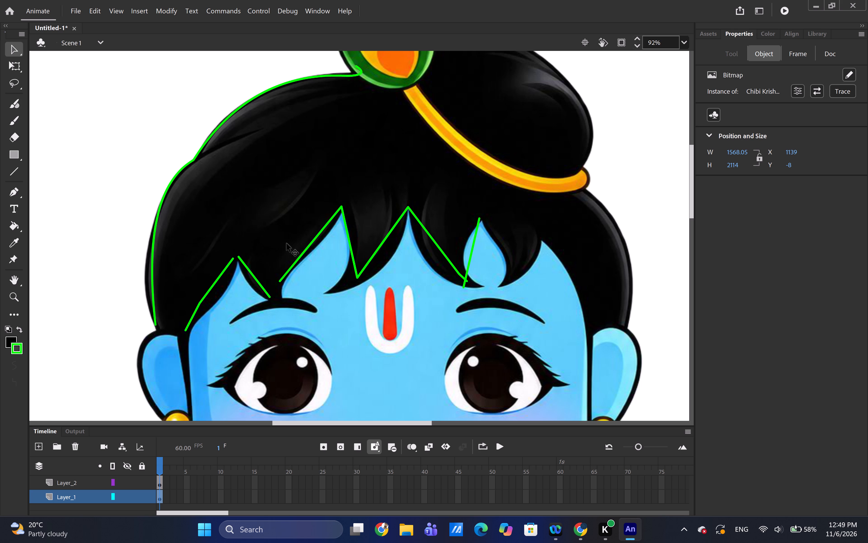
ctrl+drag(210, 286, 217, 295)
ctrl+drag(217, 295, 215, 281)
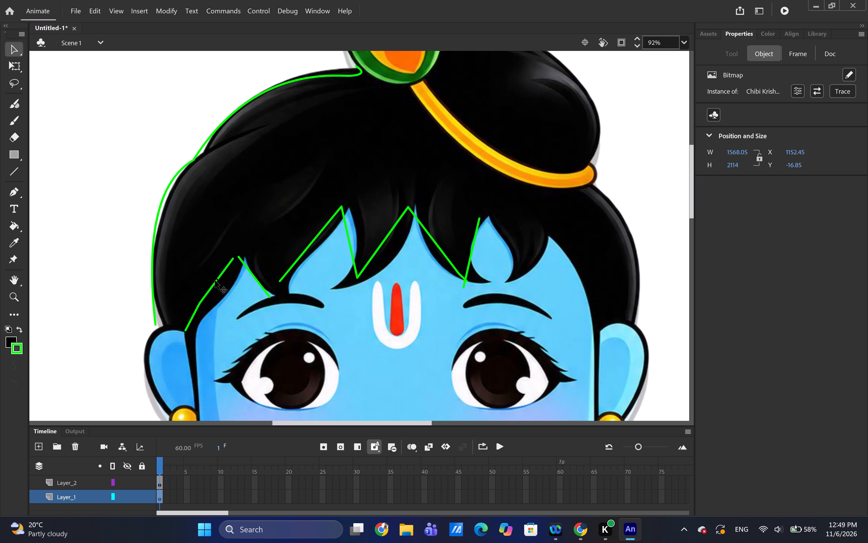
ctrl+drag(215, 281, 215, 281)
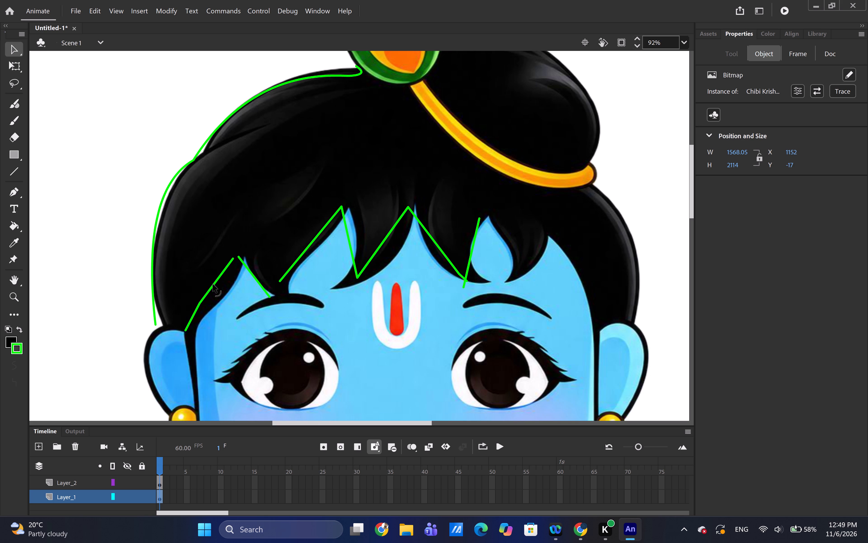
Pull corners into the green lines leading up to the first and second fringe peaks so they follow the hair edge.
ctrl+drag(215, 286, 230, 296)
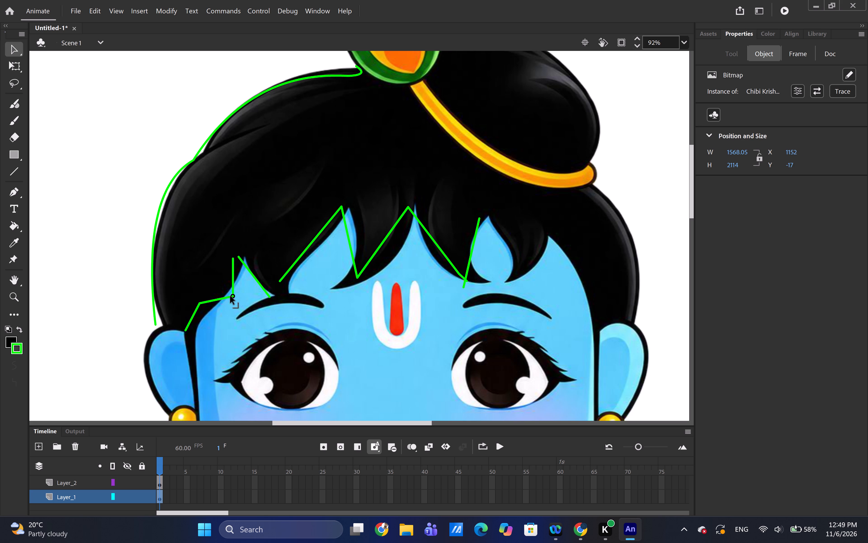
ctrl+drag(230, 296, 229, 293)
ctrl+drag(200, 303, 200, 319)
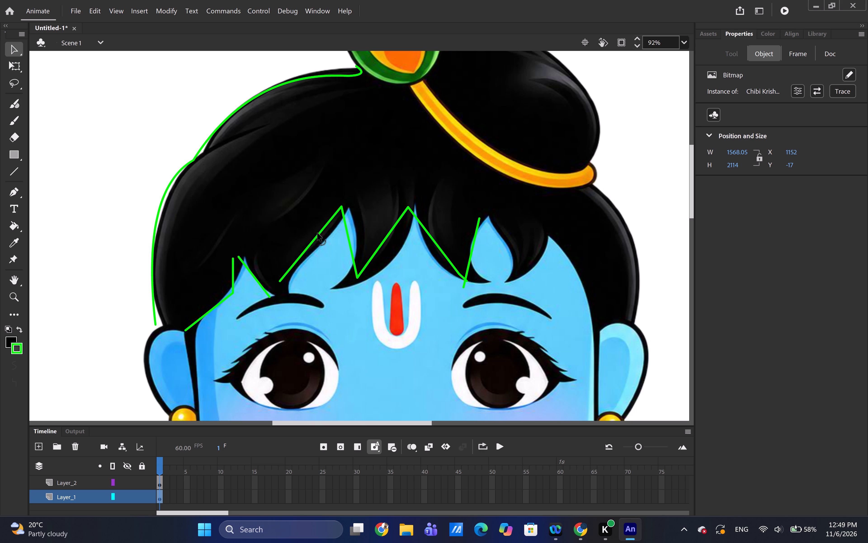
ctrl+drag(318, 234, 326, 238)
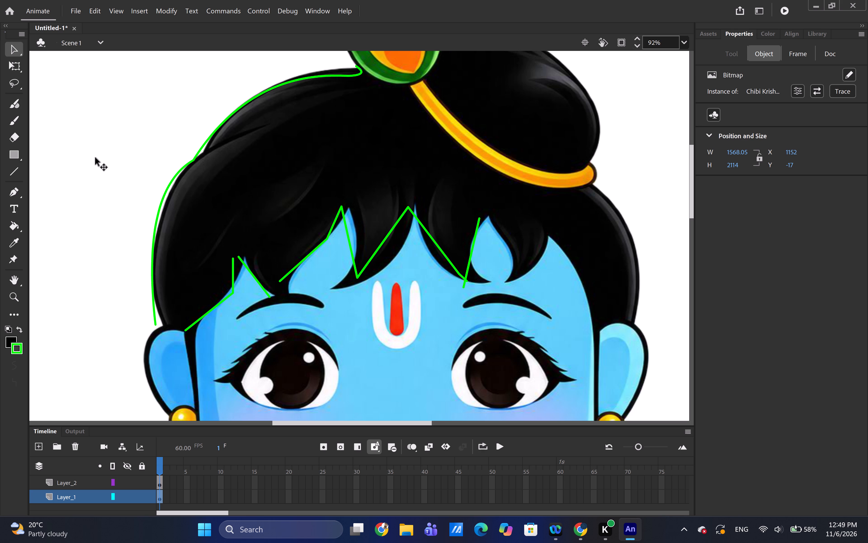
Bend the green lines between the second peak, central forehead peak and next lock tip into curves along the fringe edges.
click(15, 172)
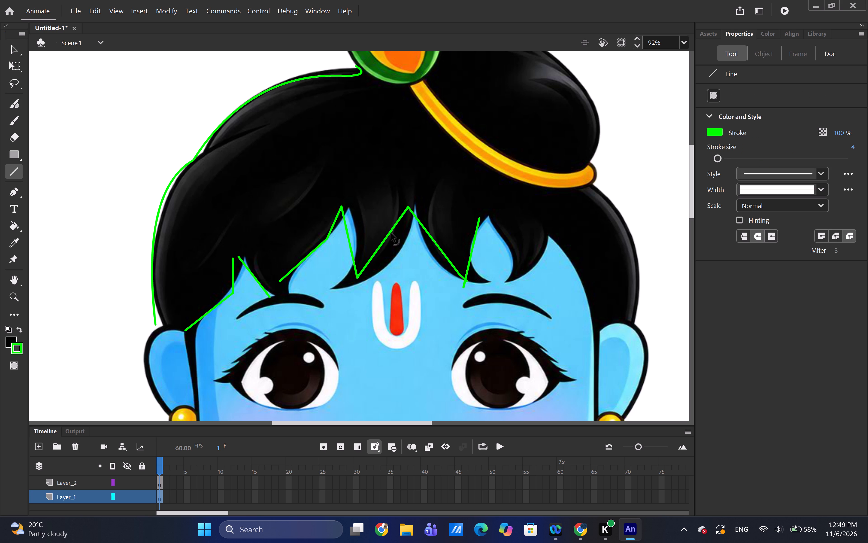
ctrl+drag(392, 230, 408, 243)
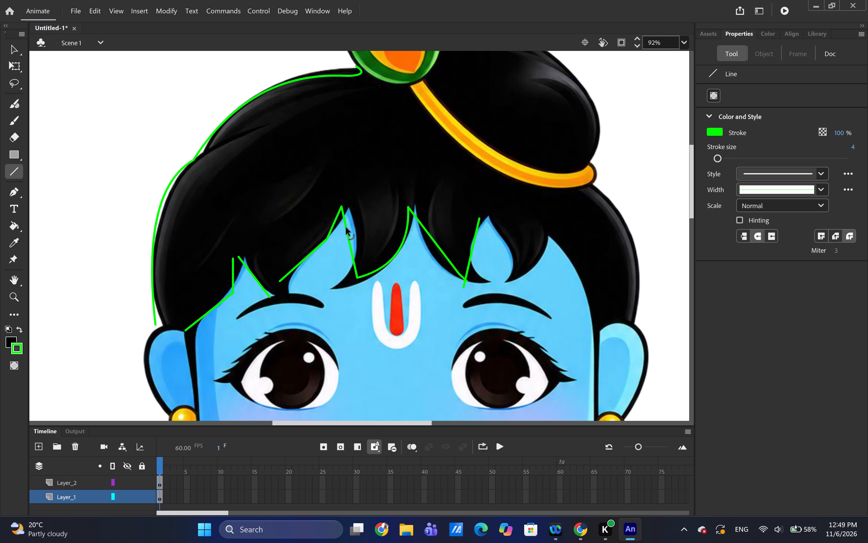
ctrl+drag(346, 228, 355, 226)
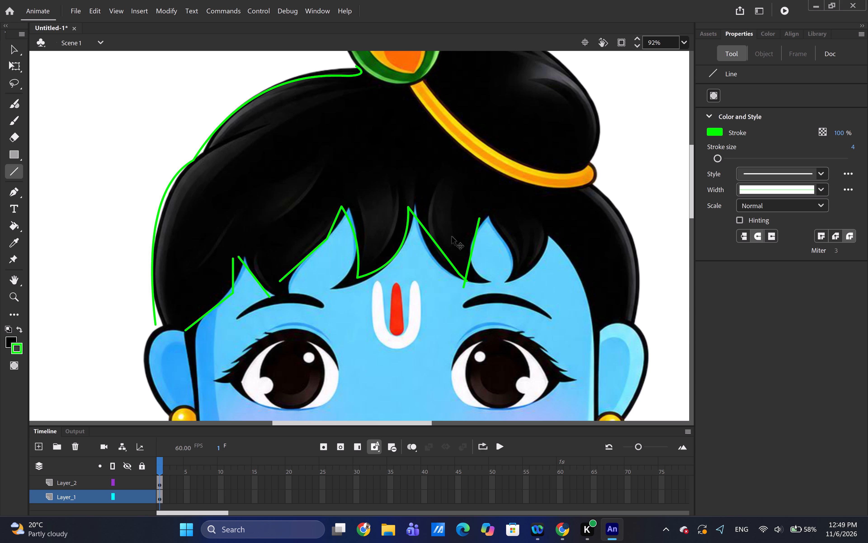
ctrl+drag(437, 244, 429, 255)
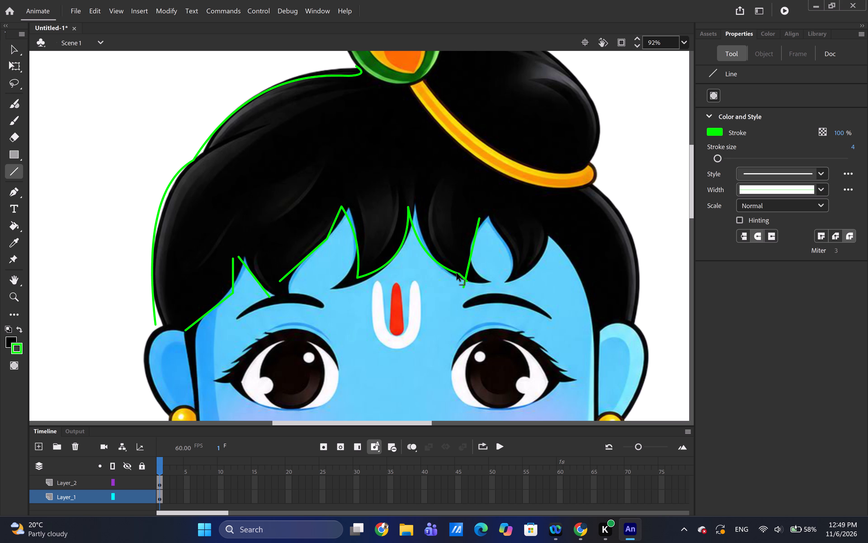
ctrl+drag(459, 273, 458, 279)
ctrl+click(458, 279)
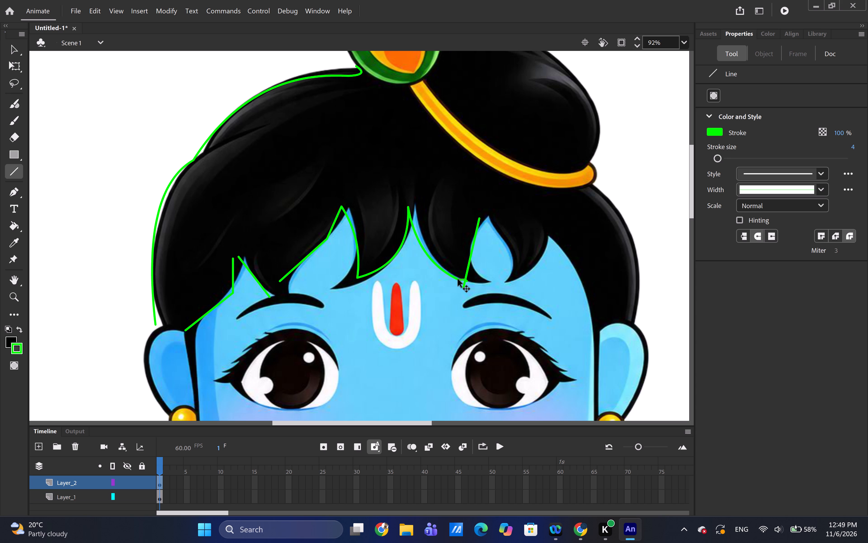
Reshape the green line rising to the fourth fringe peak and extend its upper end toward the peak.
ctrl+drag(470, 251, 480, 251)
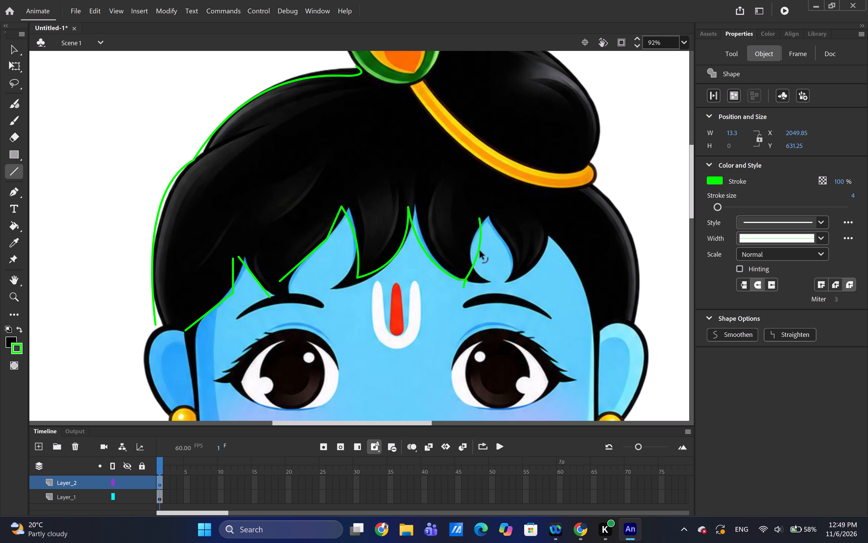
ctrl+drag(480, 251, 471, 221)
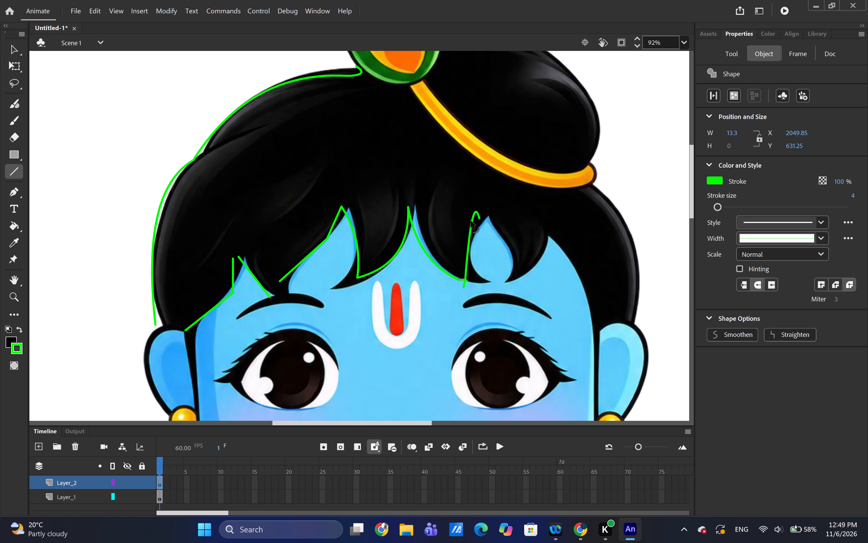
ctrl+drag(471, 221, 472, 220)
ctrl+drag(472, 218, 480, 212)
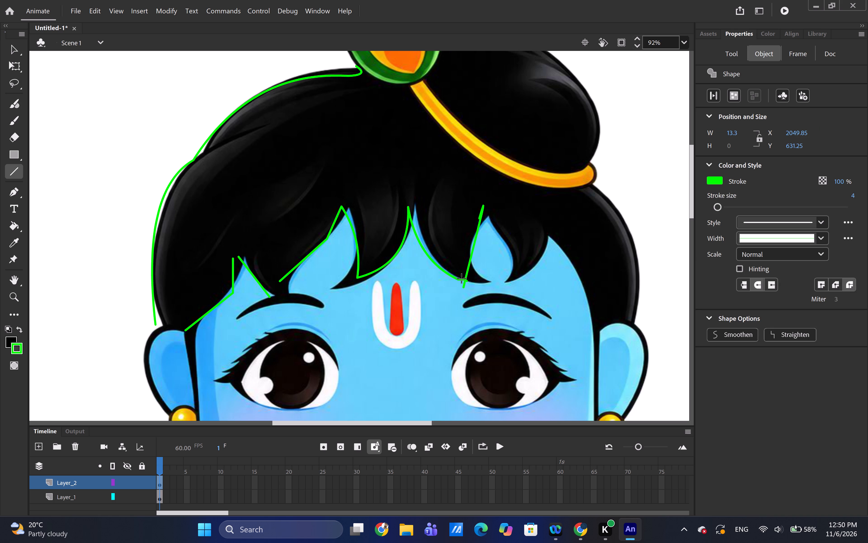
Cut the short green piece at the lock tip below the fourth peak and the green lines around the first fringe peak.
click(461, 279)
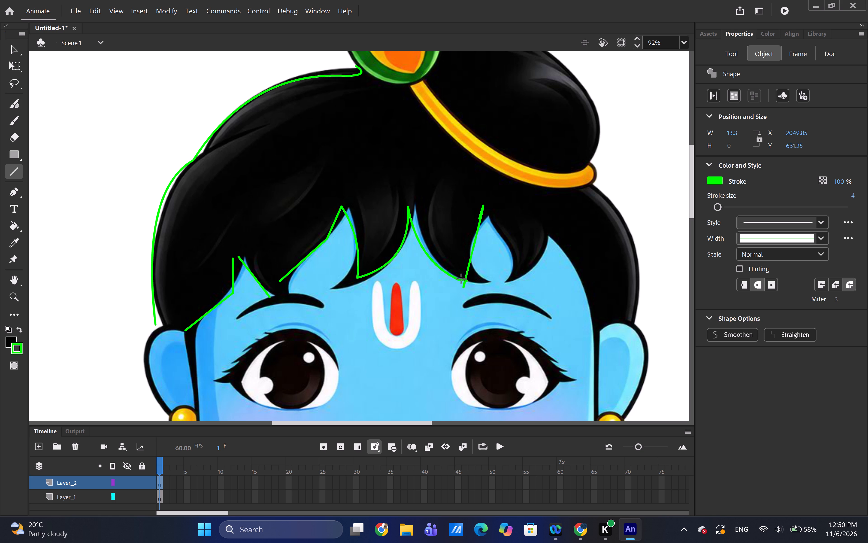
right_click(461, 279)
click(482, 274)
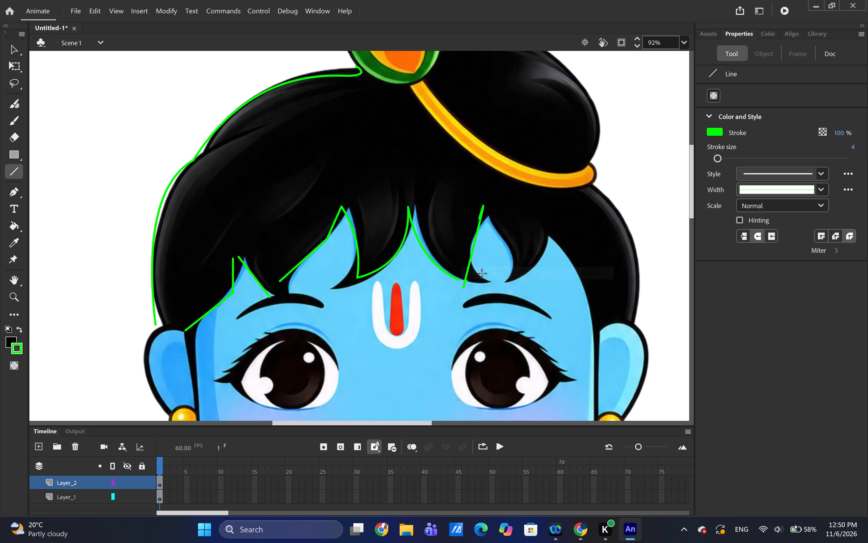
click(230, 295)
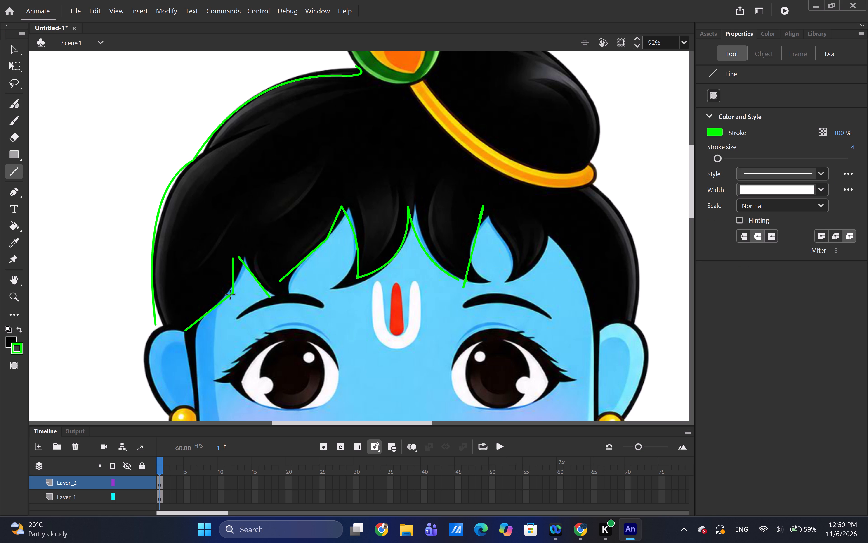
click(230, 295)
right_click(230, 295)
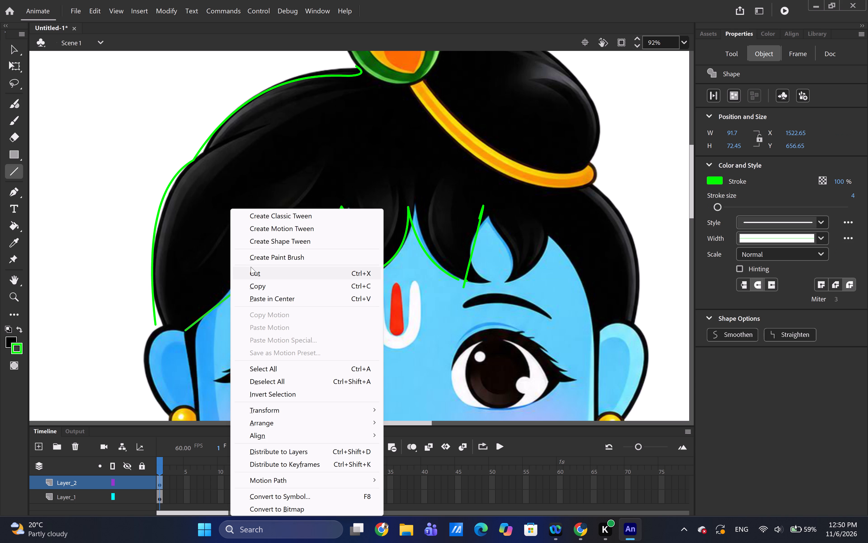
click(251, 267)
right_click(232, 276)
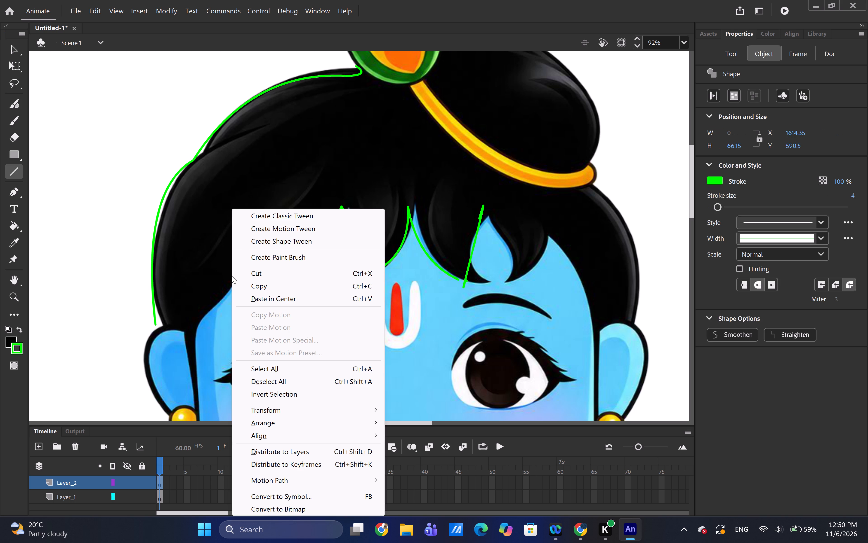
click(251, 273)
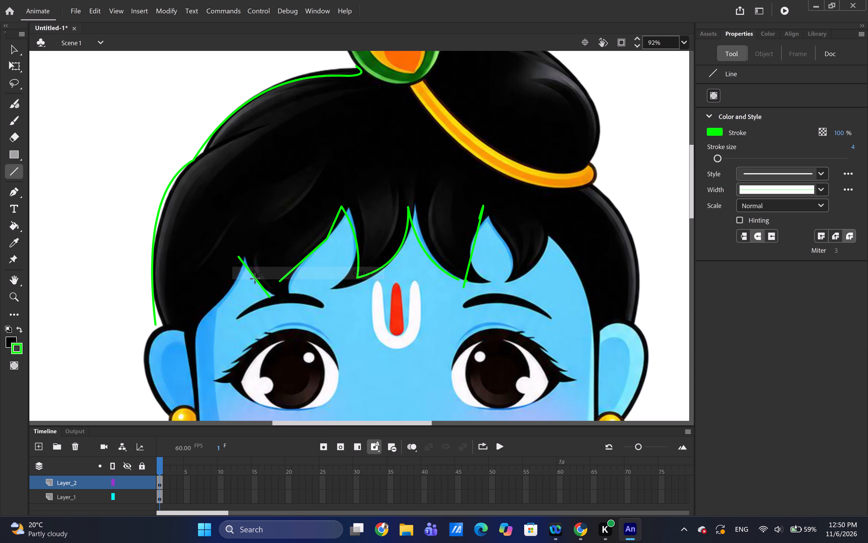
right_click(255, 279)
click(276, 272)
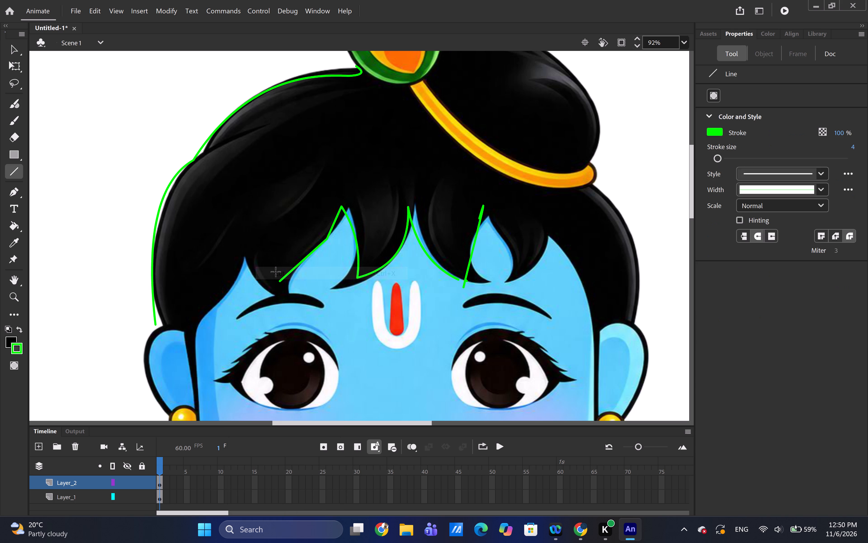
Cut the remaining green lines along the fringe, from below the second peak across to the lock tip under the fourth peak.
right_click(301, 264)
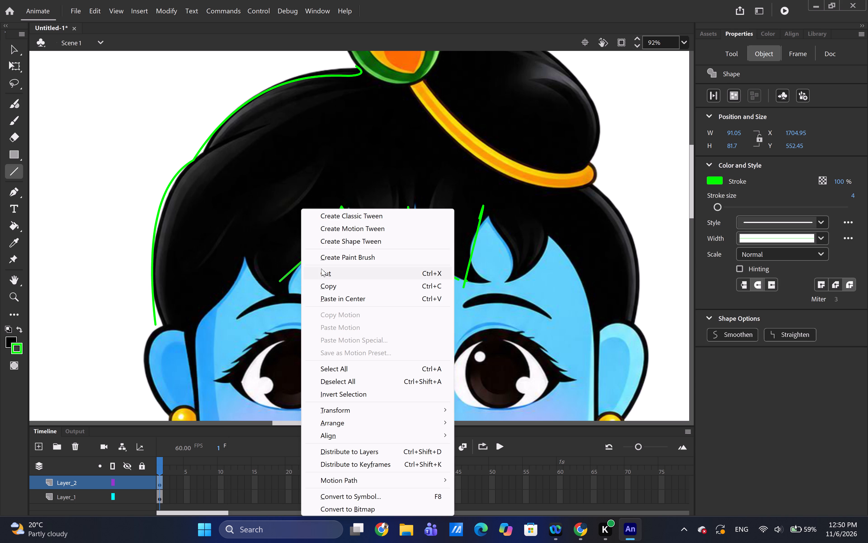
click(321, 269)
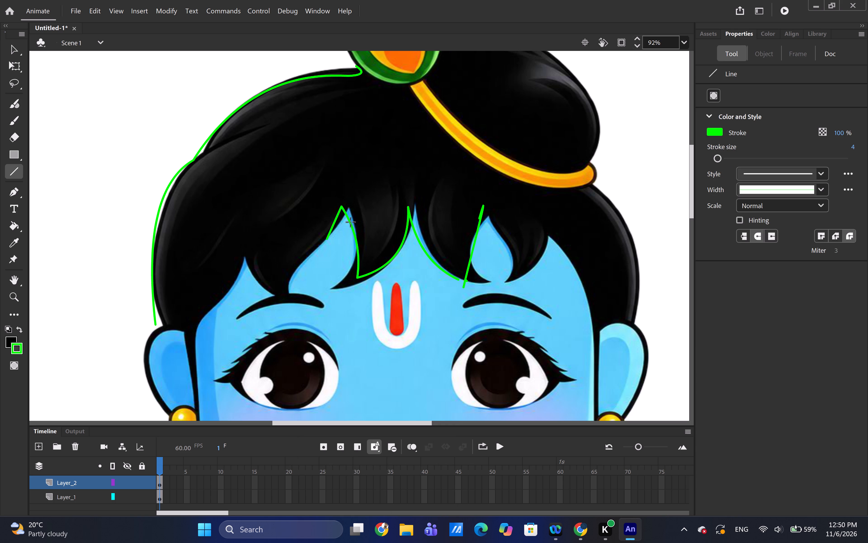
click(351, 224)
right_click(351, 224)
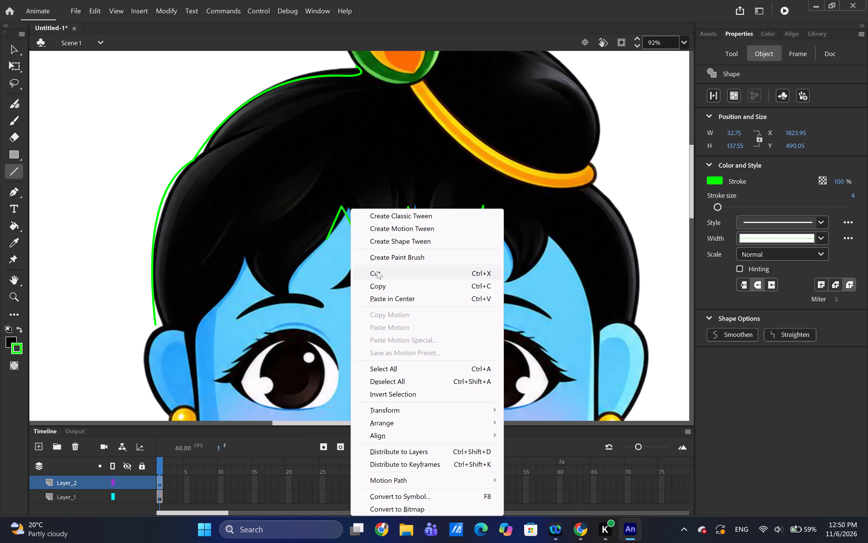
click(377, 271)
right_click(392, 262)
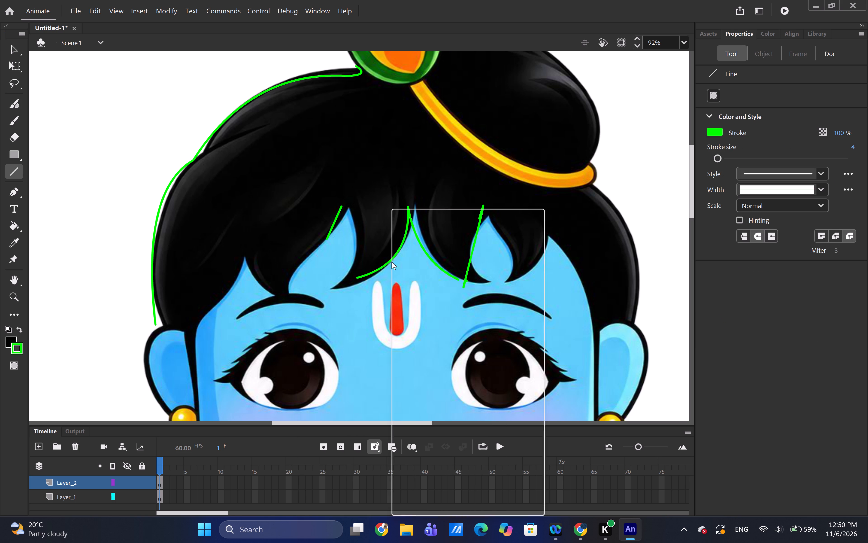
click(411, 273)
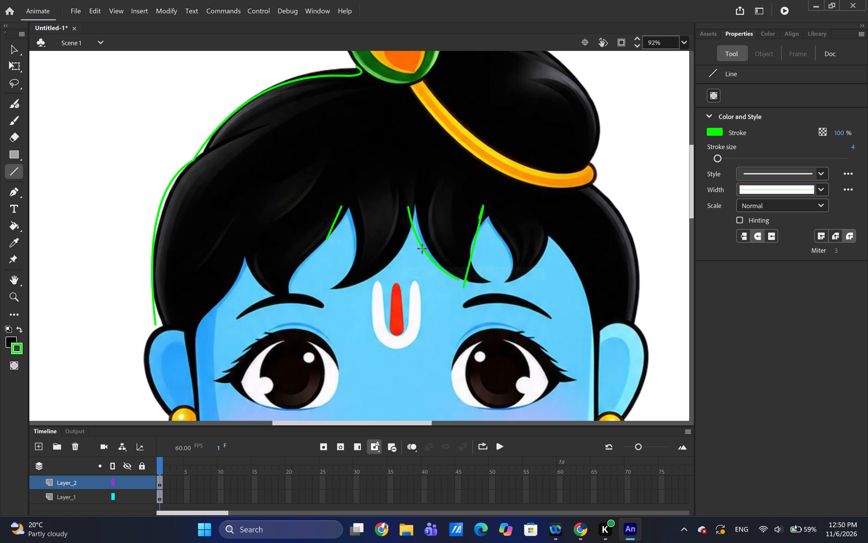
right_click(422, 249)
click(443, 272)
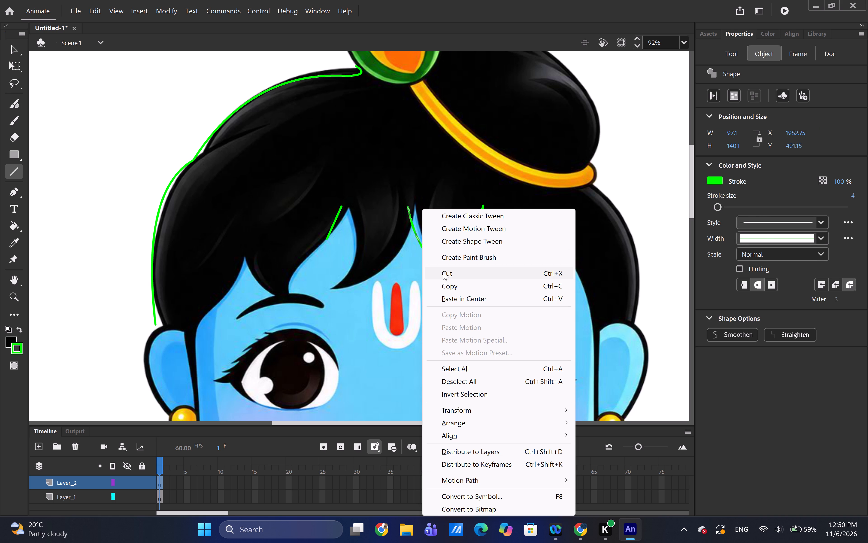
right_click(470, 264)
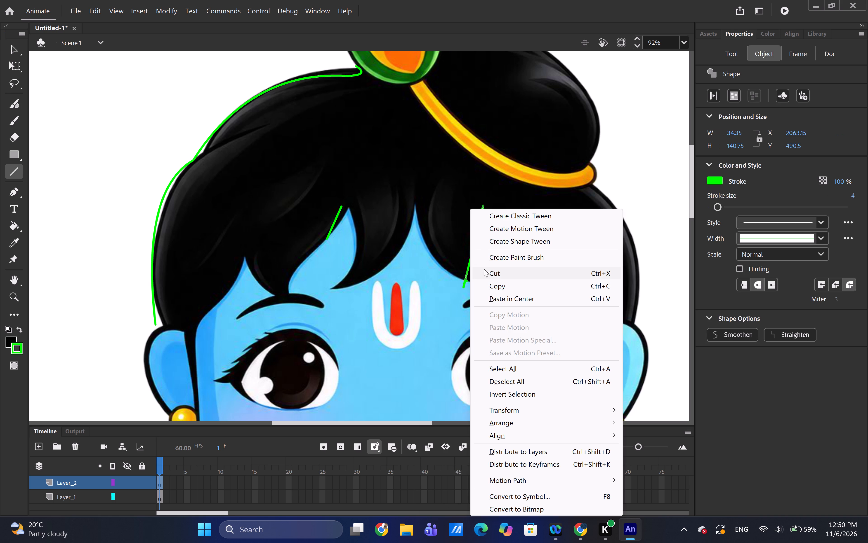
click(490, 269)
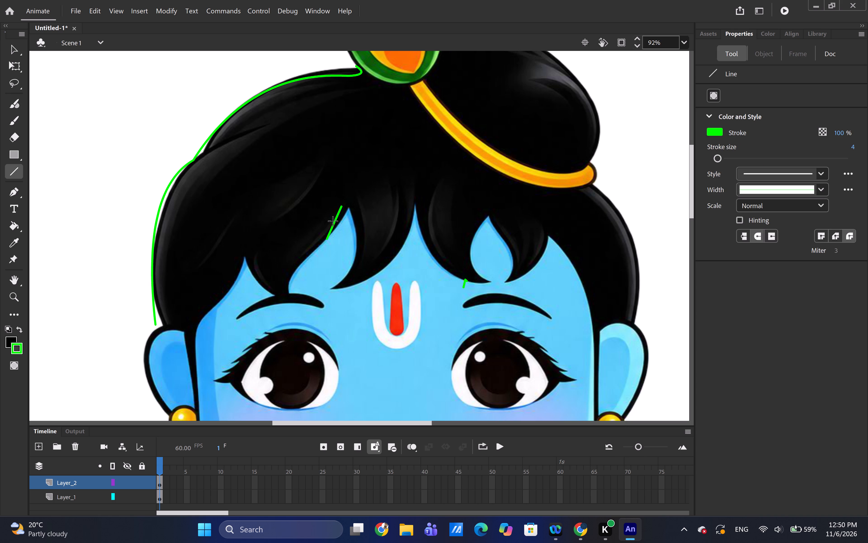
right_click(333, 221)
click(360, 275)
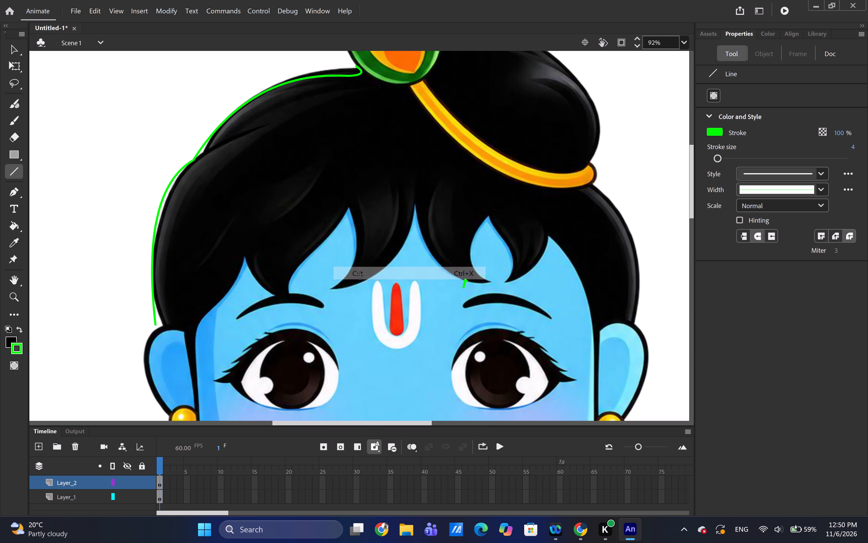
right_click(465, 286)
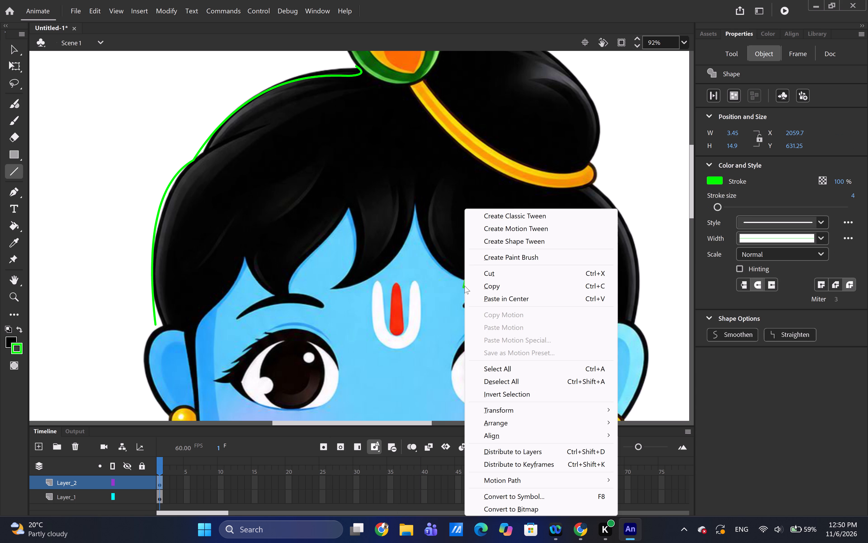
click(483, 270)
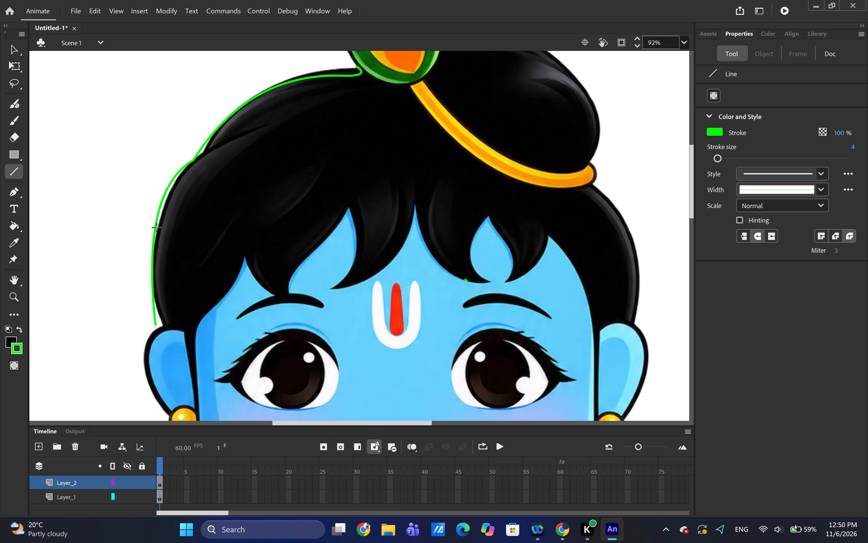
Cut the two green curves tracing the outer hair edge from the ear up toward the green-and-orange hair ornament.
right_click(155, 229)
click(177, 267)
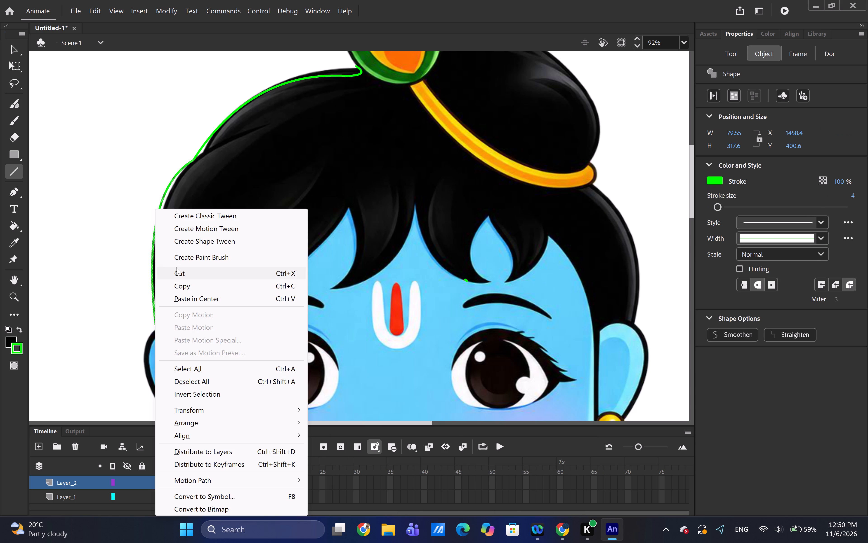
right_click(233, 116)
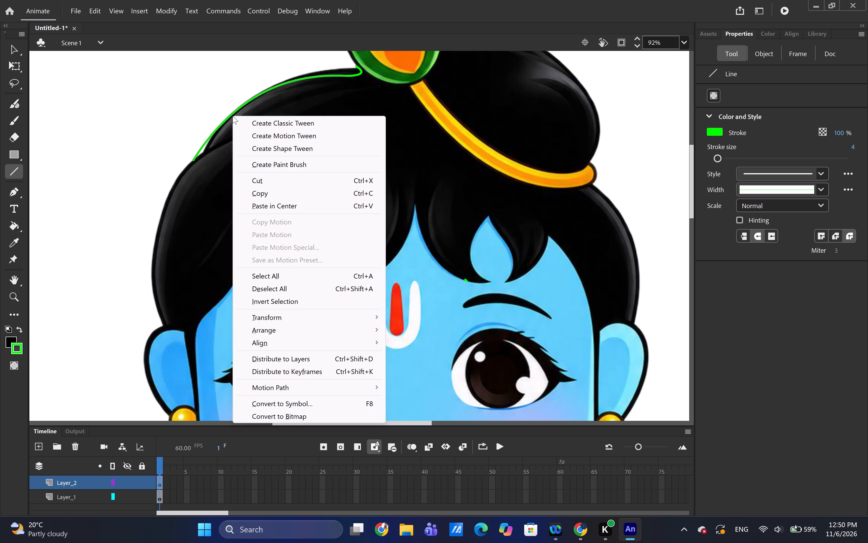
click(259, 178)
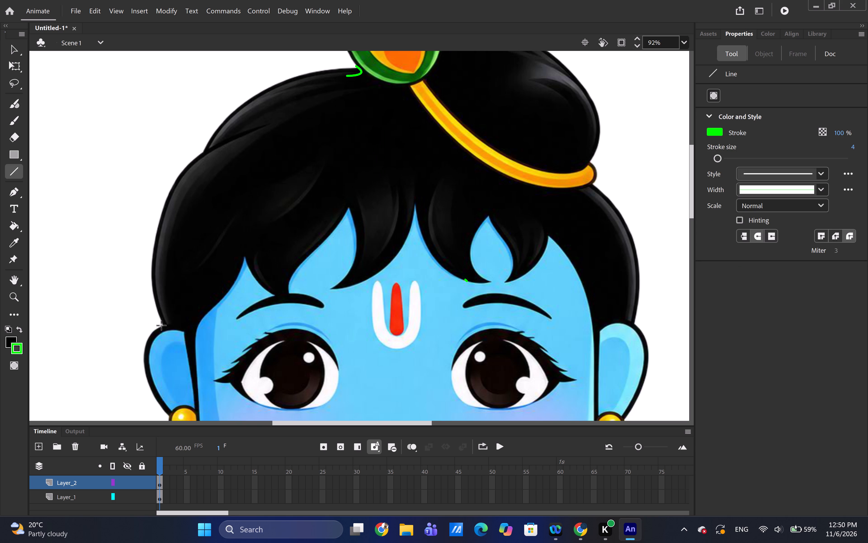
Draw a straight green line from the top of the ear up to the hair crease beside the crown.
drag(161, 326, 205, 178)
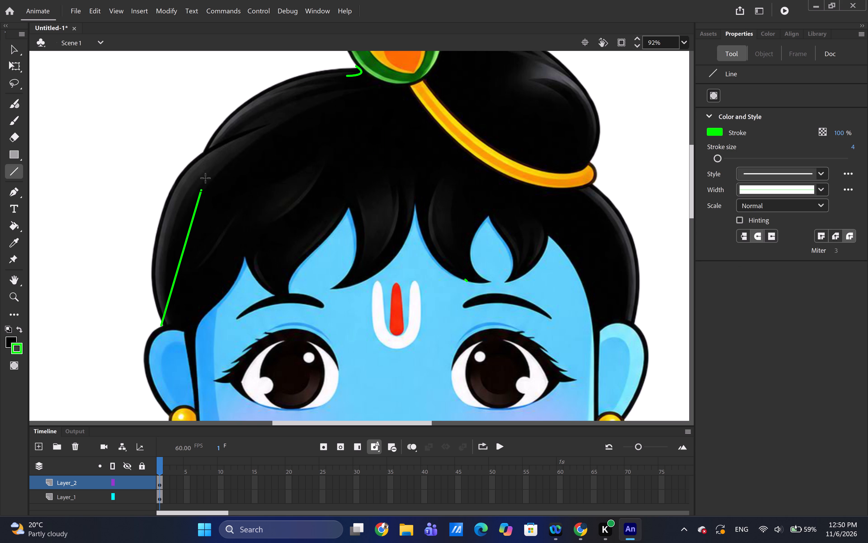
drag(205, 178, 233, 137)
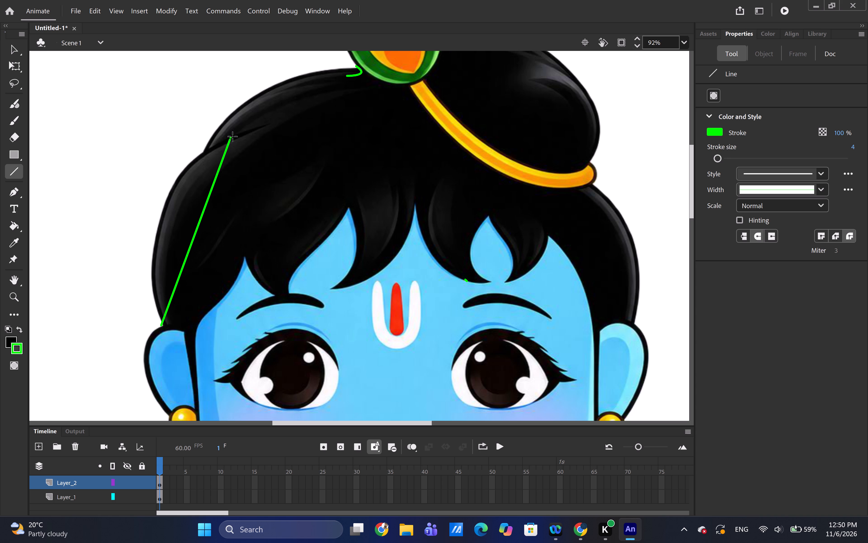
drag(233, 137, 246, 129)
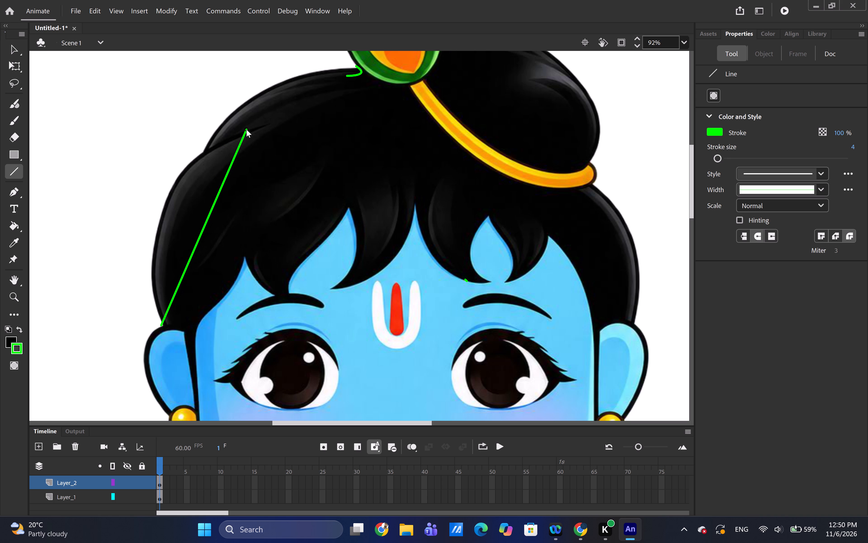
drag(246, 129, 246, 129)
click(246, 128)
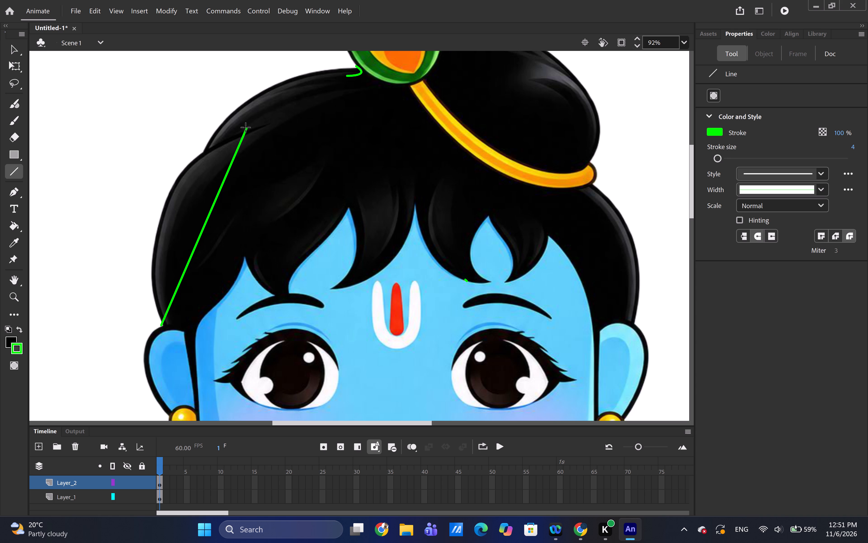
Cut the leftover green hook beside the hair ornament.
click(354, 75)
right_click(354, 75)
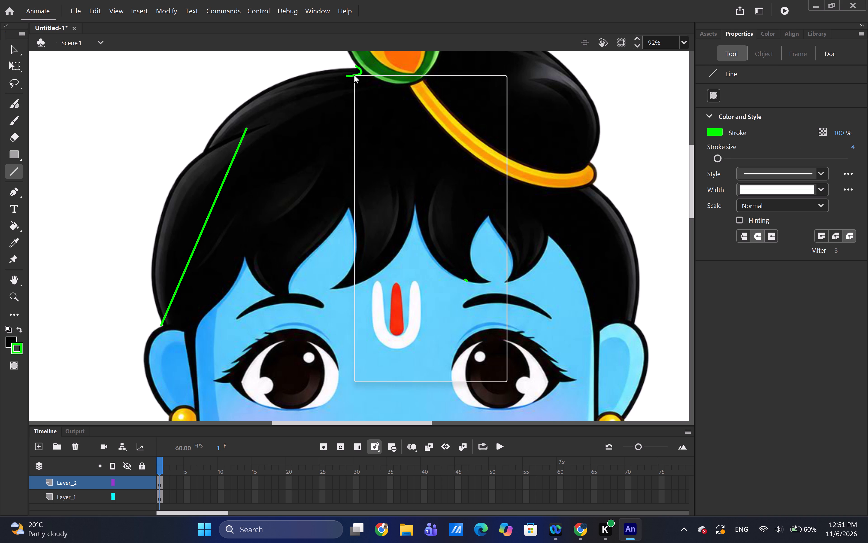
click(379, 136)
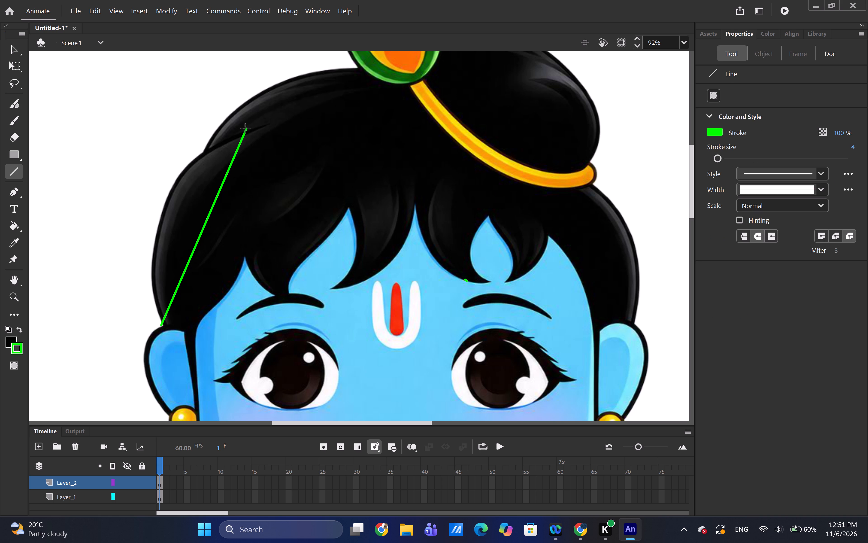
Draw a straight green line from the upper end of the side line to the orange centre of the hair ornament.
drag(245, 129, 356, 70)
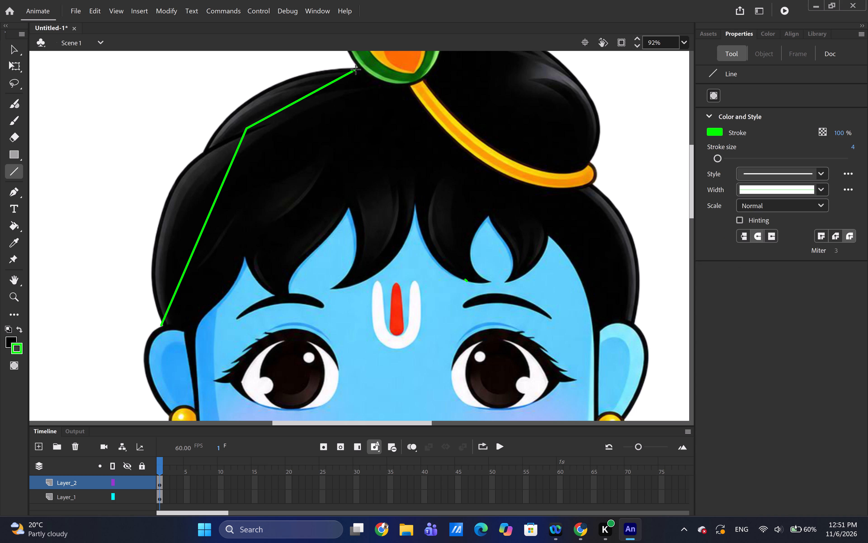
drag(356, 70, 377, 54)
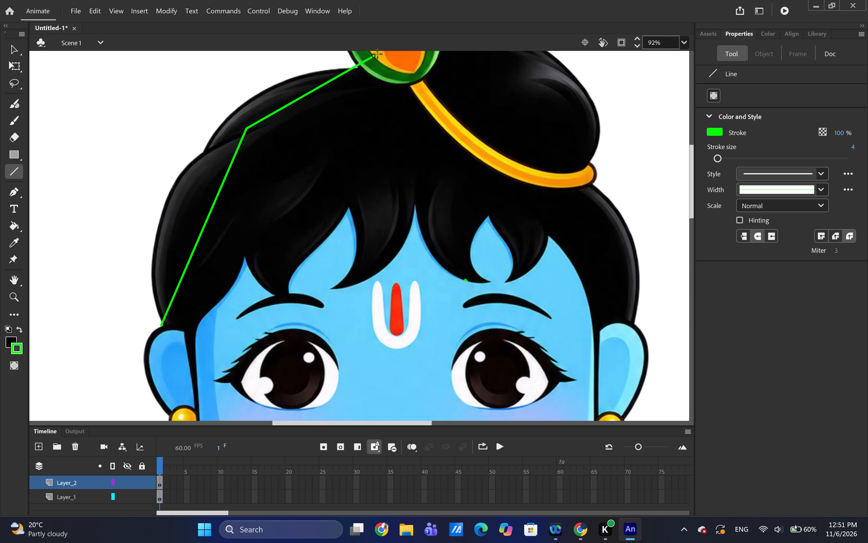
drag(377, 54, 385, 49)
Bend the green side line outward into a curve that follows the hair outline above the ear.
ctrl+drag(197, 239, 166, 206)
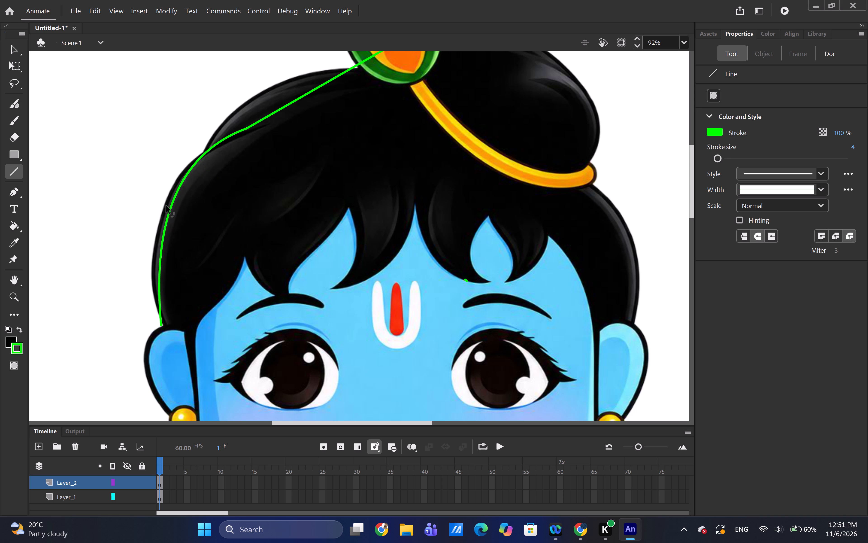
ctrl+drag(166, 206, 164, 204)
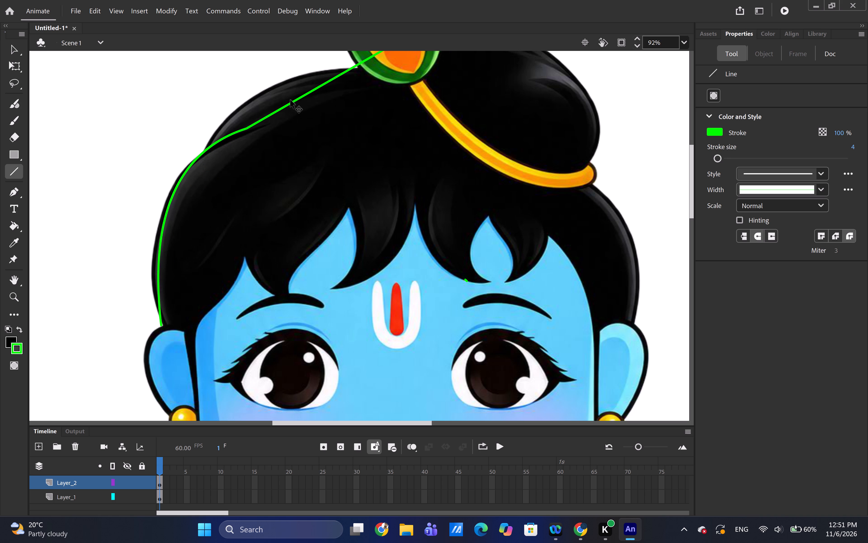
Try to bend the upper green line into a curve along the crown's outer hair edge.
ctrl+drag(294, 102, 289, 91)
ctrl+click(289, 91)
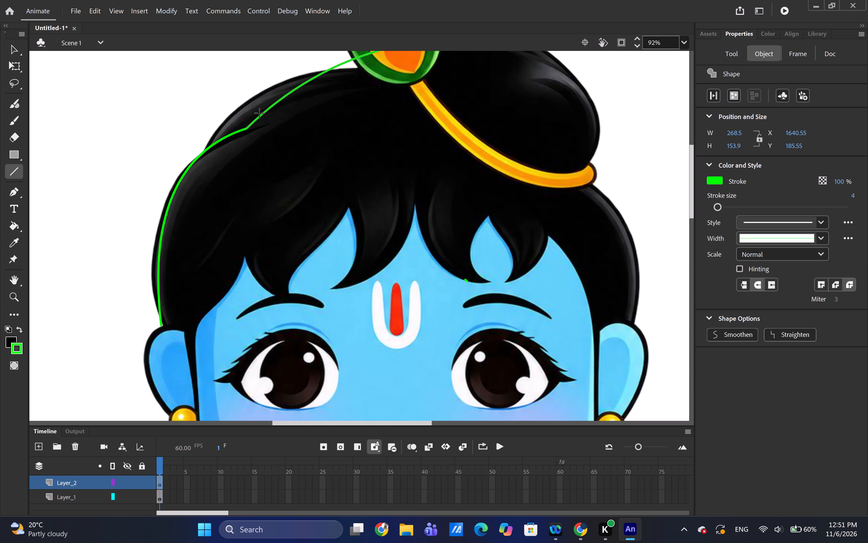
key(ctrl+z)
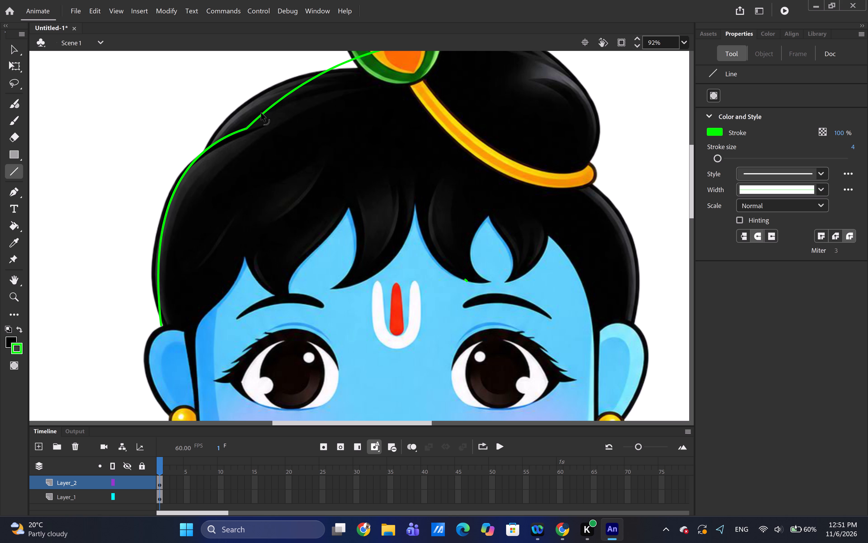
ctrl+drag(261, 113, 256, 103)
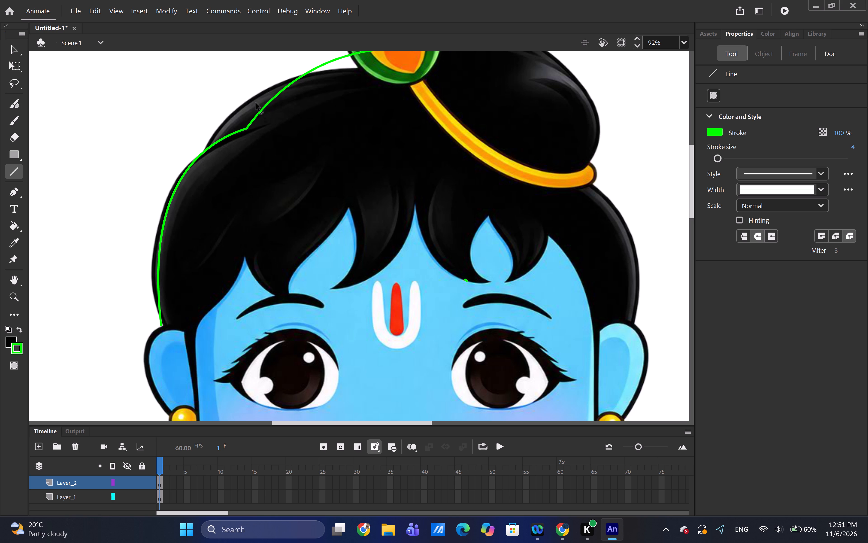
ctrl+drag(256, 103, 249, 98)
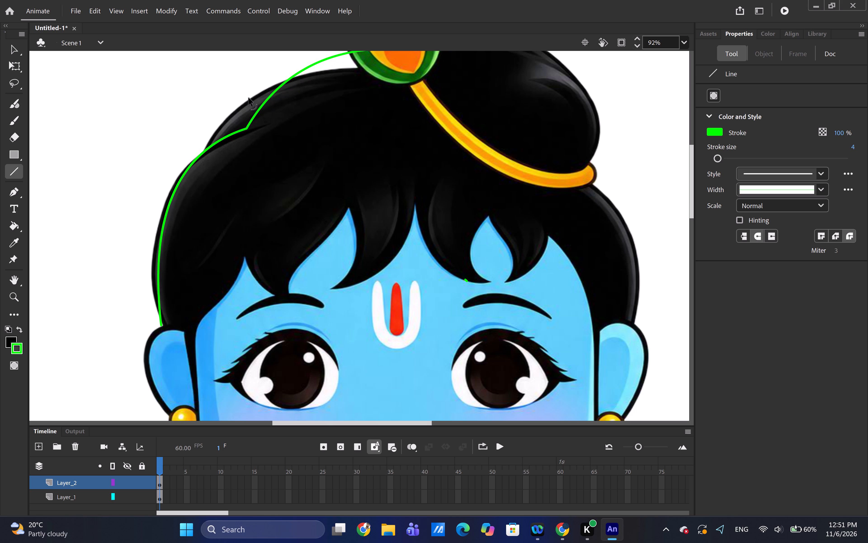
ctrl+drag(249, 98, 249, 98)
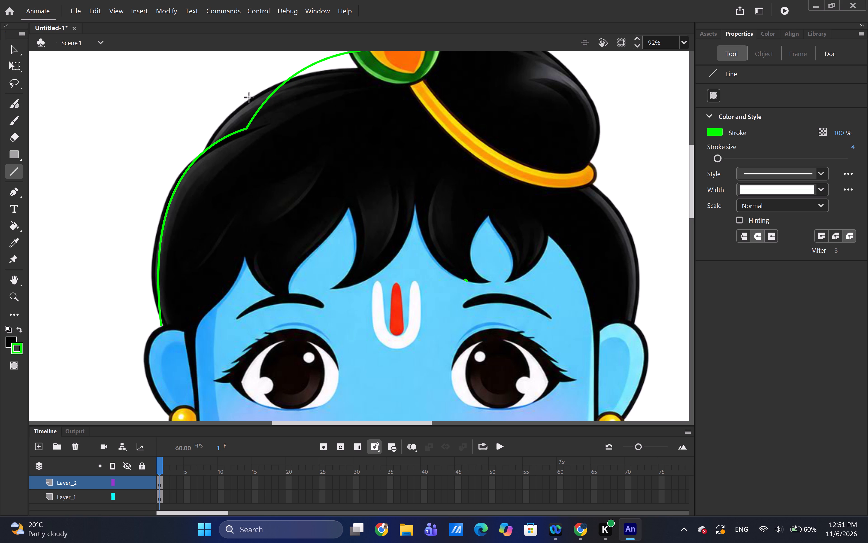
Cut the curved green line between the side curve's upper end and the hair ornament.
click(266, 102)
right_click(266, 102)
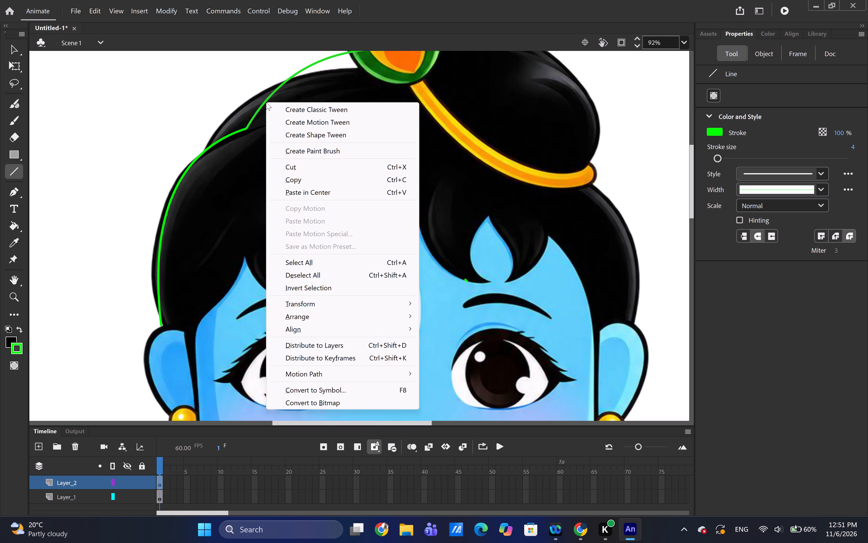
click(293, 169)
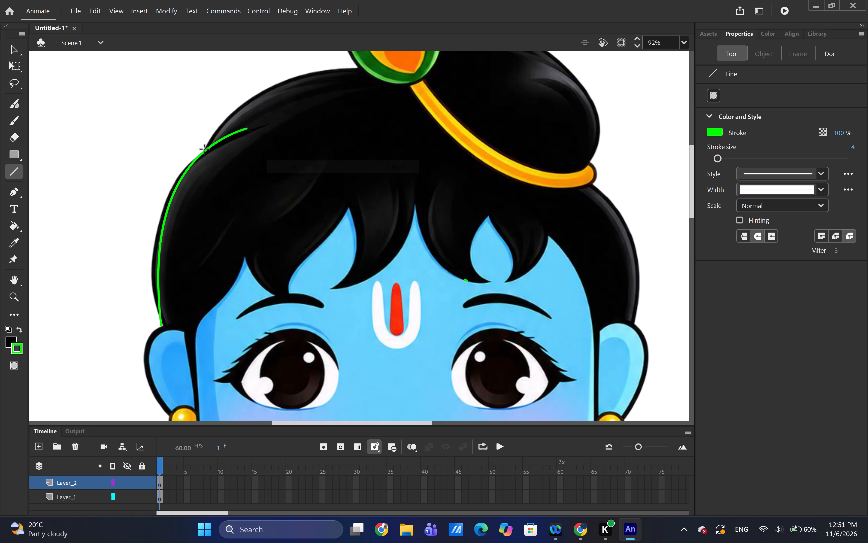
Draw a straight green line from the notch in the outer hair edge to the rim of the hair ornament.
drag(205, 149, 328, 66)
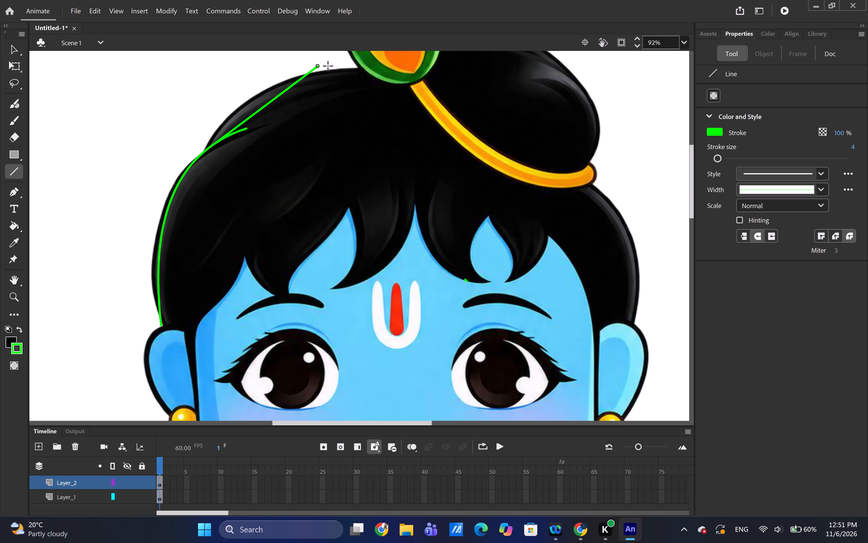
drag(328, 66, 355, 57)
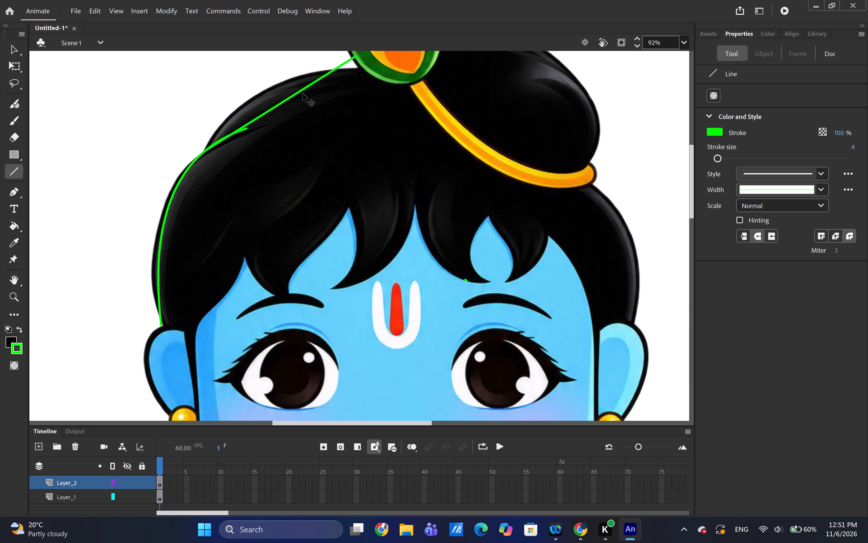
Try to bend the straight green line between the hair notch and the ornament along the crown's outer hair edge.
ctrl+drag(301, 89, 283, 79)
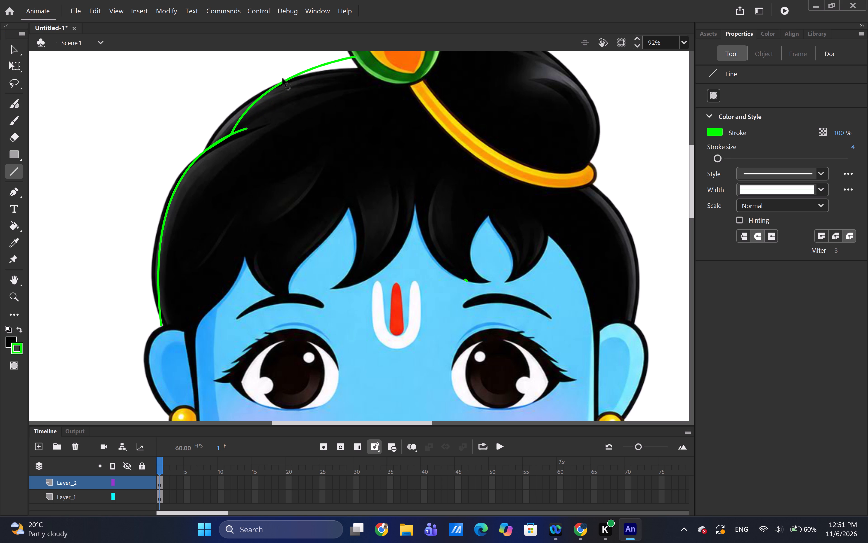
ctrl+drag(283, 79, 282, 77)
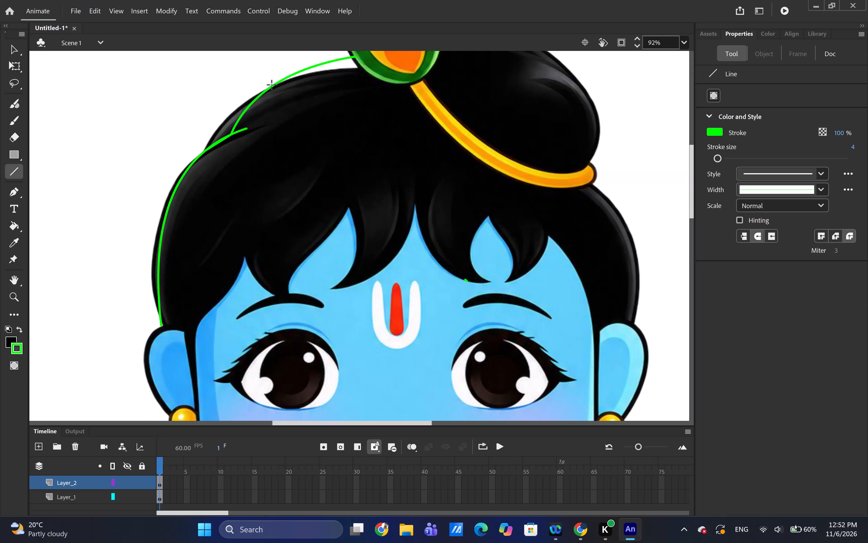
Cut the bent green line that runs from the hair notch to the ornament.
right_click(272, 85)
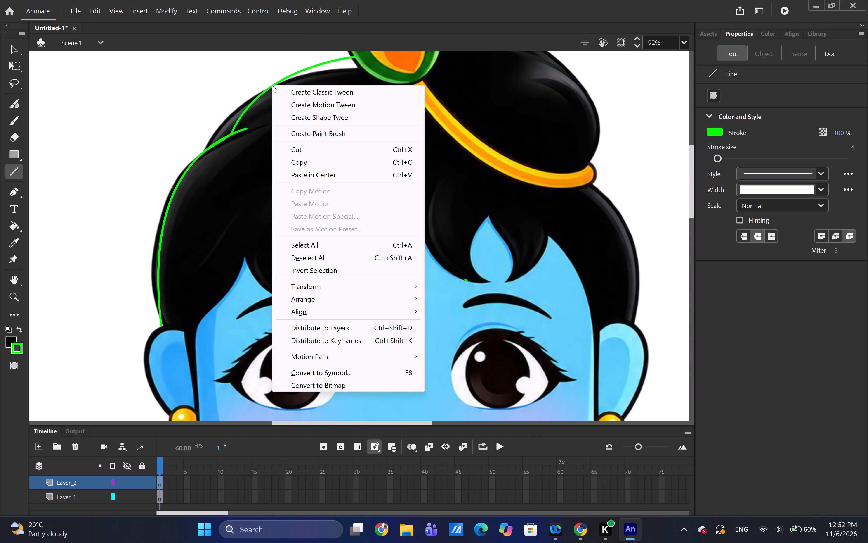
click(300, 152)
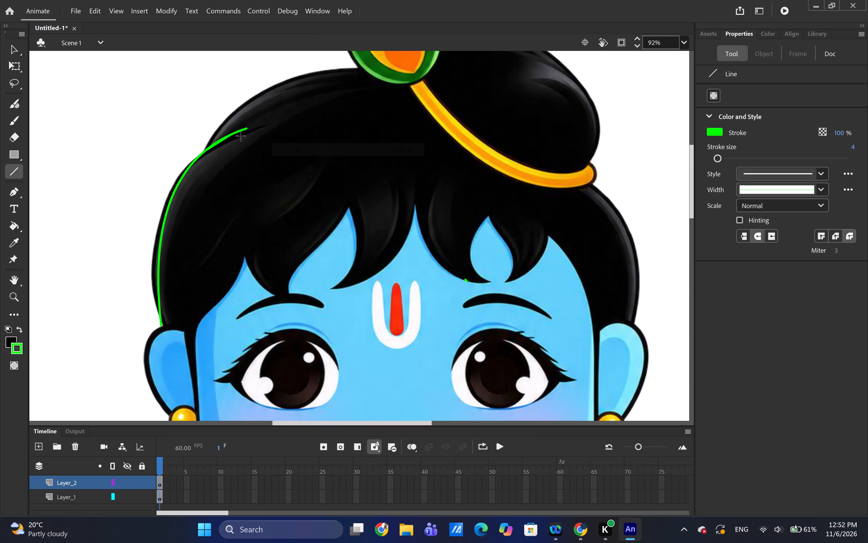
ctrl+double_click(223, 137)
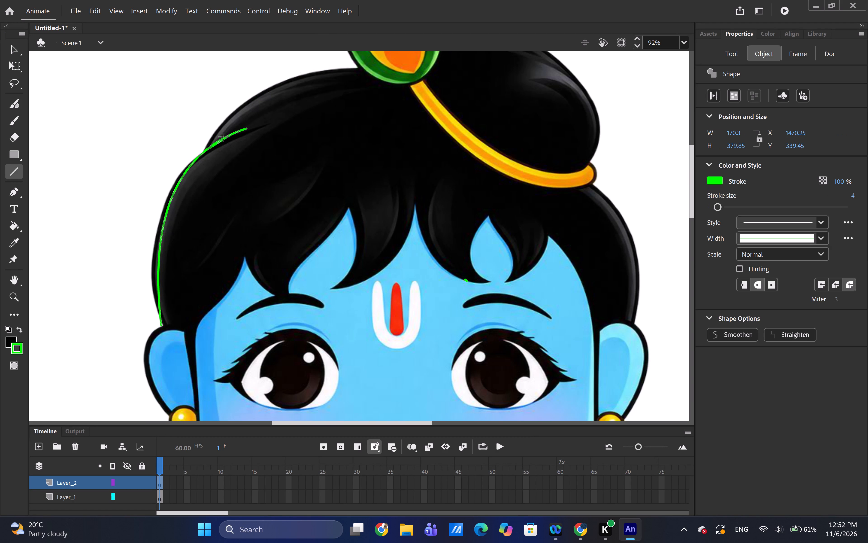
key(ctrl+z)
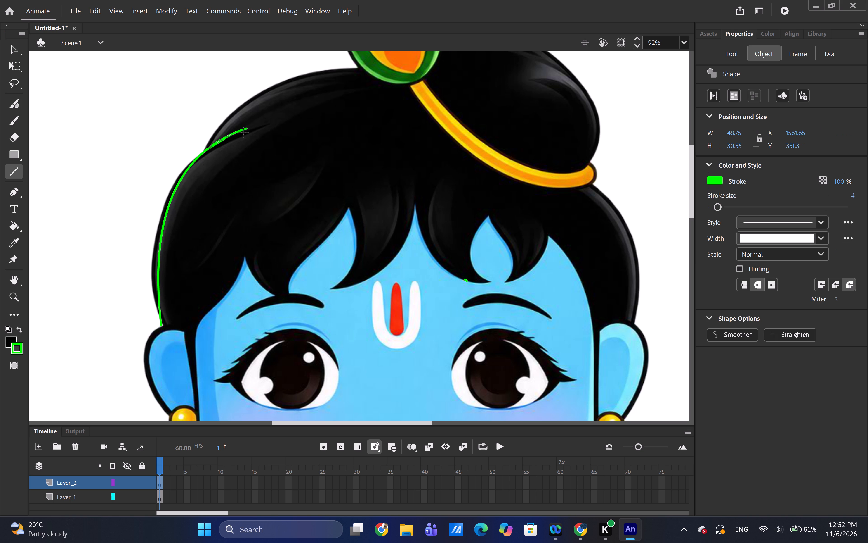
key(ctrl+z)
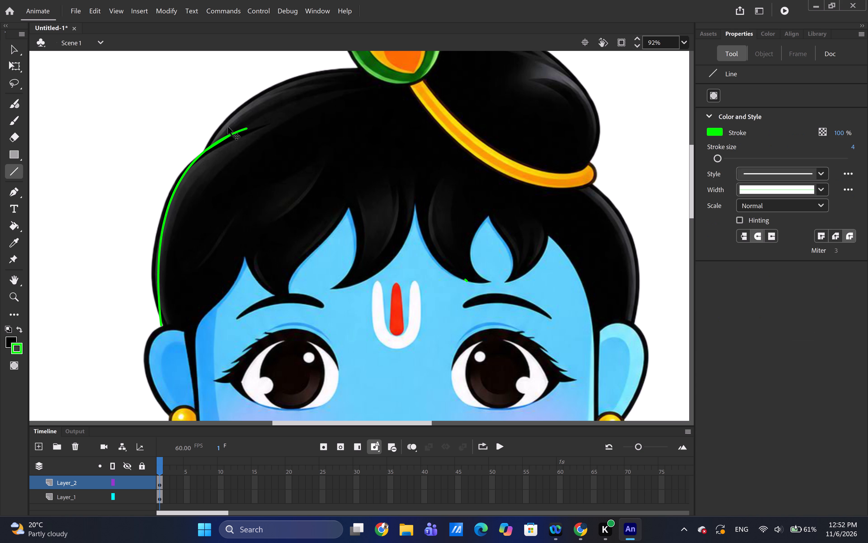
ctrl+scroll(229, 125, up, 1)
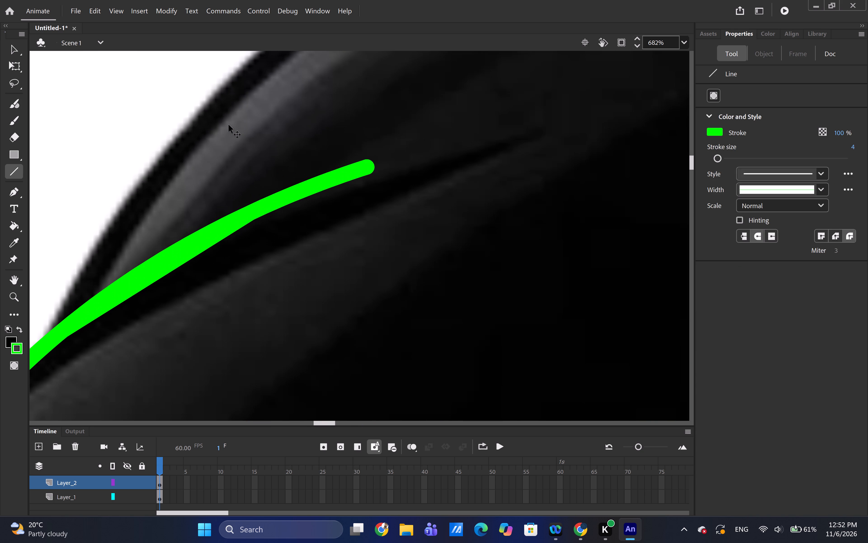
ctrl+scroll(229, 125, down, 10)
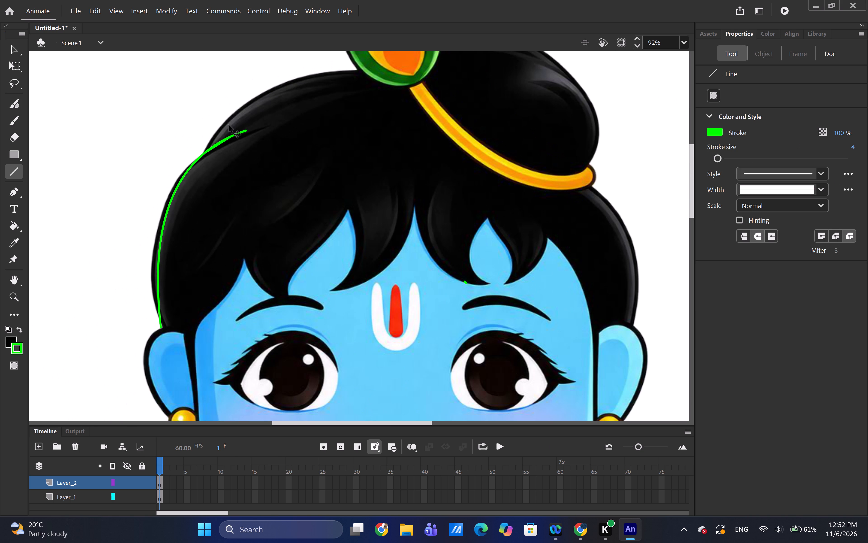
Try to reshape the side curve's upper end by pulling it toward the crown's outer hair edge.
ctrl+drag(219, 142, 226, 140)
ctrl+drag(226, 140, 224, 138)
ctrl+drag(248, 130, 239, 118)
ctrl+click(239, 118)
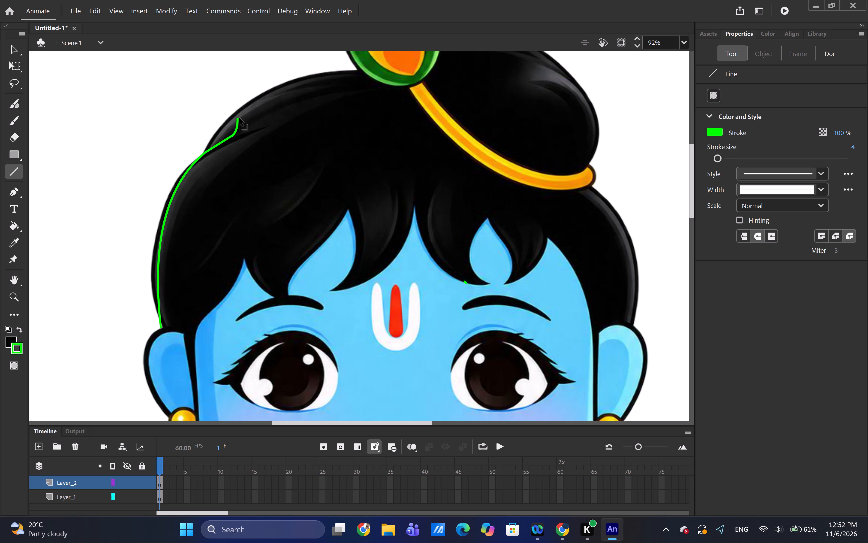
Bend the green side curve slightly farther outward onto the outer hair edge above the ear.
ctrl+drag(162, 243, 156, 241)
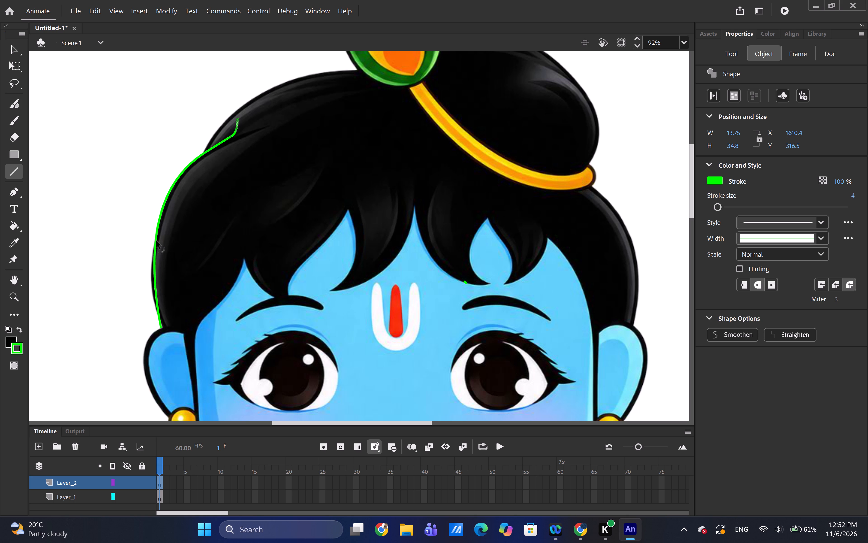
Shift the Krishna reference image slightly upward beneath the green lines.
ctrl+drag(218, 142, 214, 132)
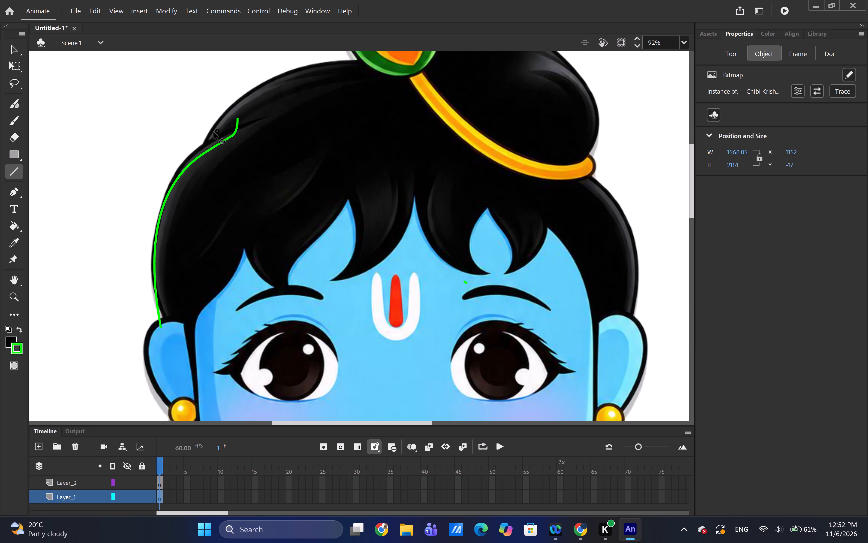
ctrl+drag(214, 132, 220, 136)
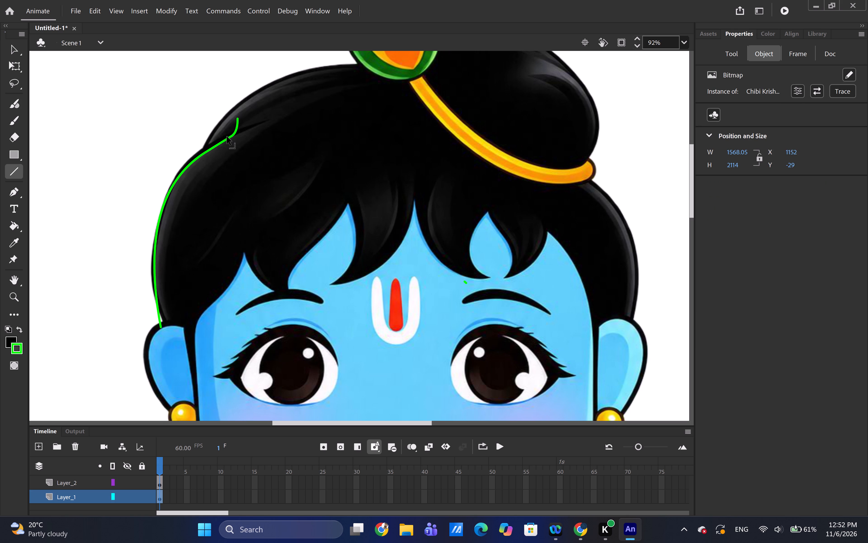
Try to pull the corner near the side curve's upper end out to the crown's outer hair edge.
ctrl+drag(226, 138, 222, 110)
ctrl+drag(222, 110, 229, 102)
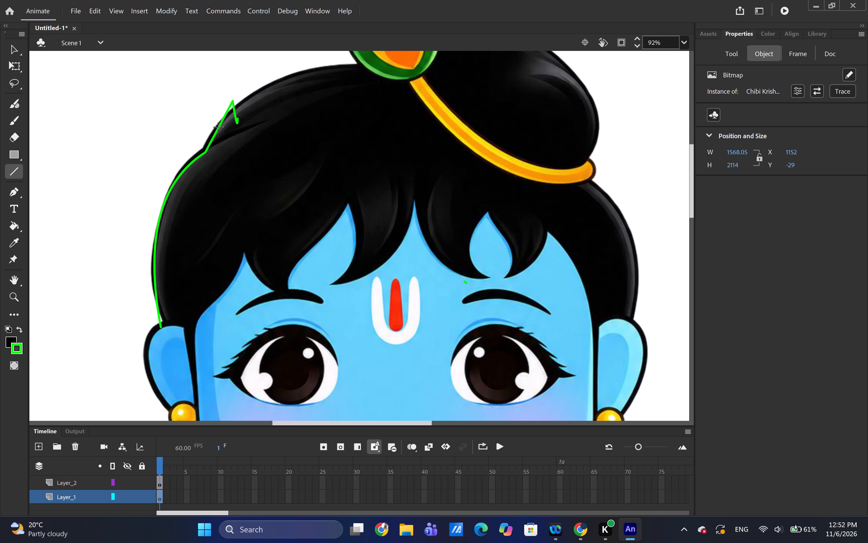
Cut both leftover green segments beyond the hair notch, keeping the side curve above the ear.
click(220, 127)
right_click(220, 127)
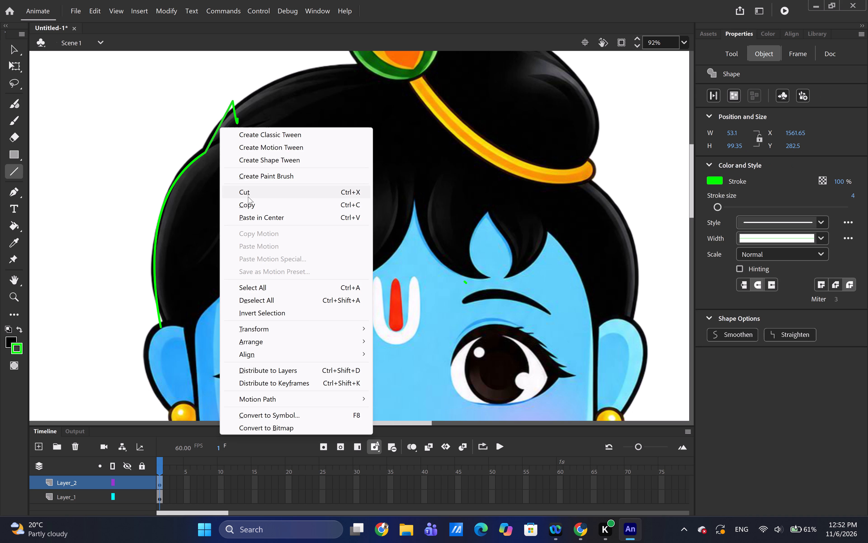
click(248, 197)
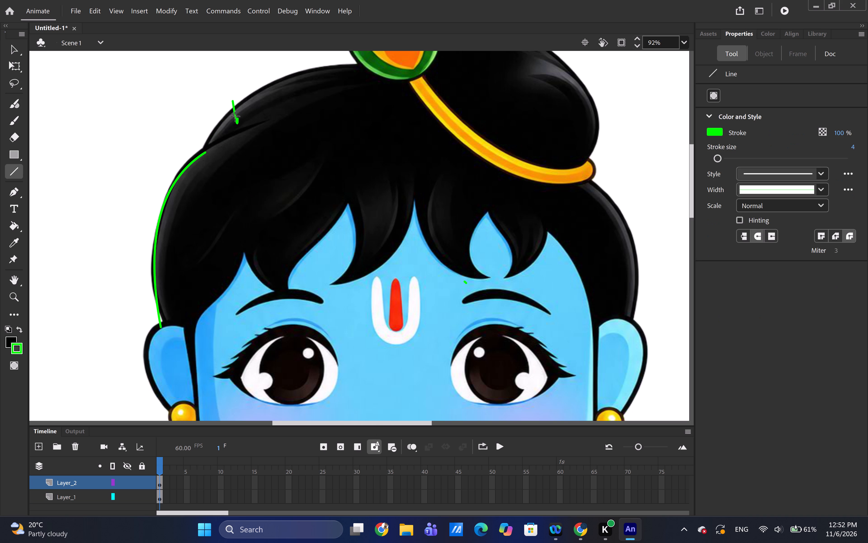
right_click(235, 117)
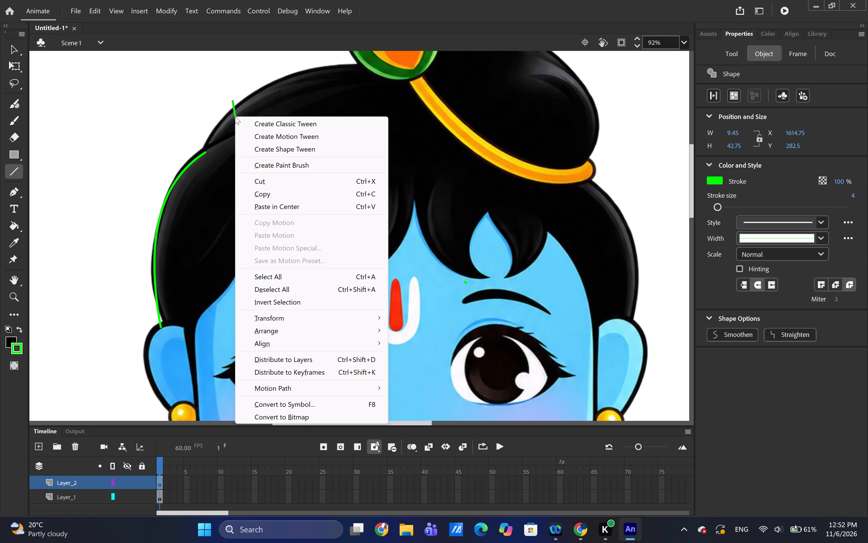
click(261, 184)
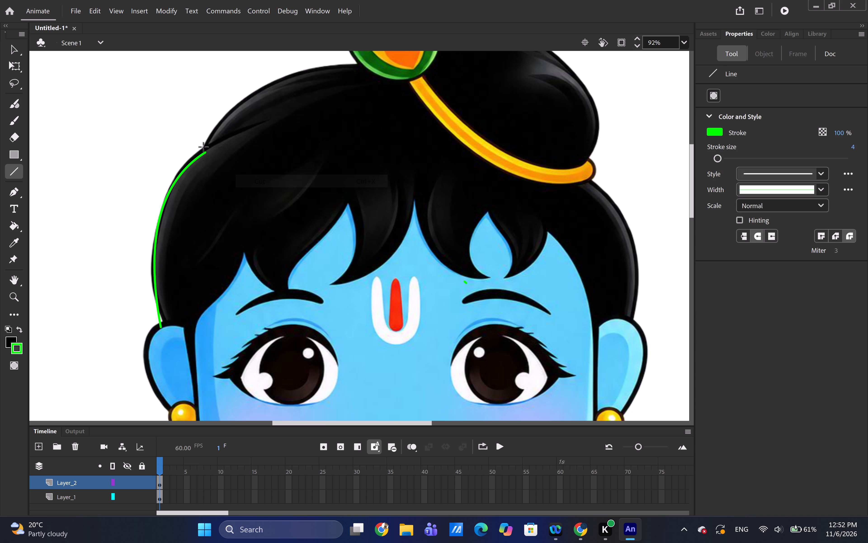
Draw a green line from the hair notch to the ornament's rim and bend it along the crown's outer hair edge.
drag(205, 147, 276, 86)
drag(276, 86, 357, 62)
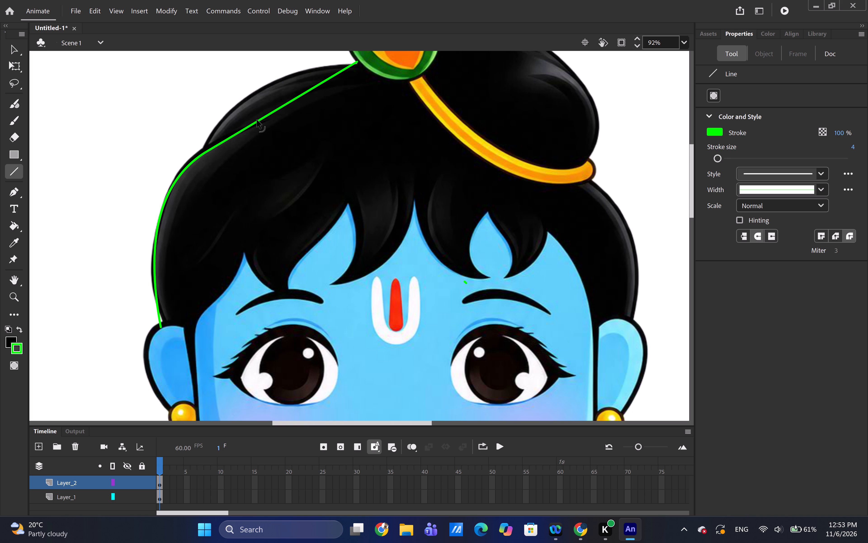
ctrl+drag(257, 120, 244, 95)
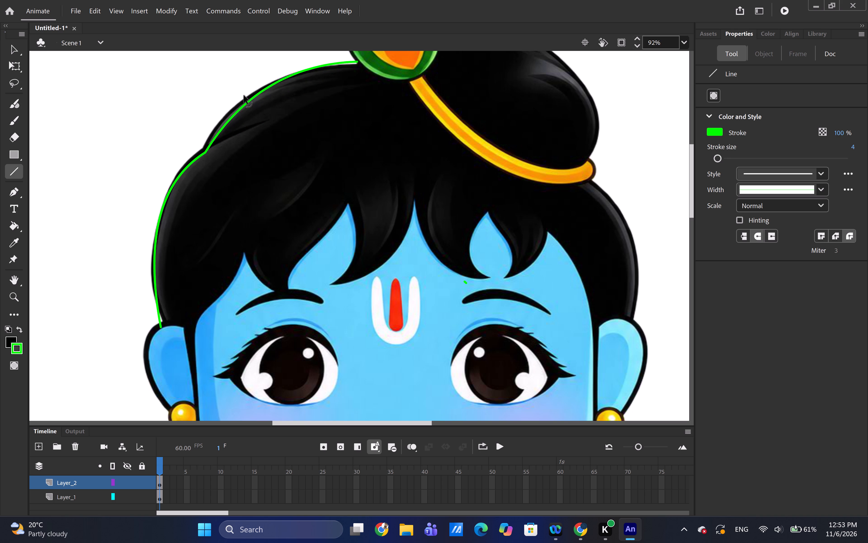
ctrl+drag(244, 95, 243, 93)
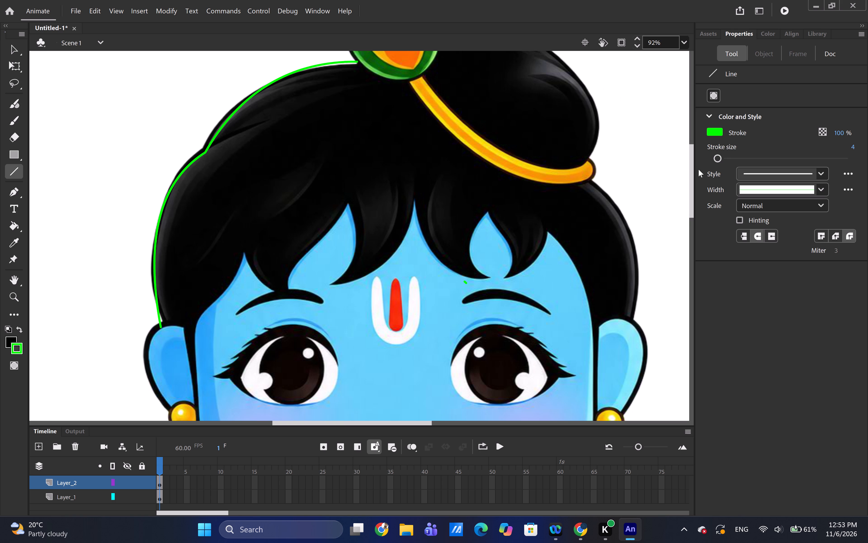
Draw a straight green line from the peak of the left fringe gap down to the hair lock's tip above the eyebrow.
click(693, 156)
drag(693, 156, 691, 145)
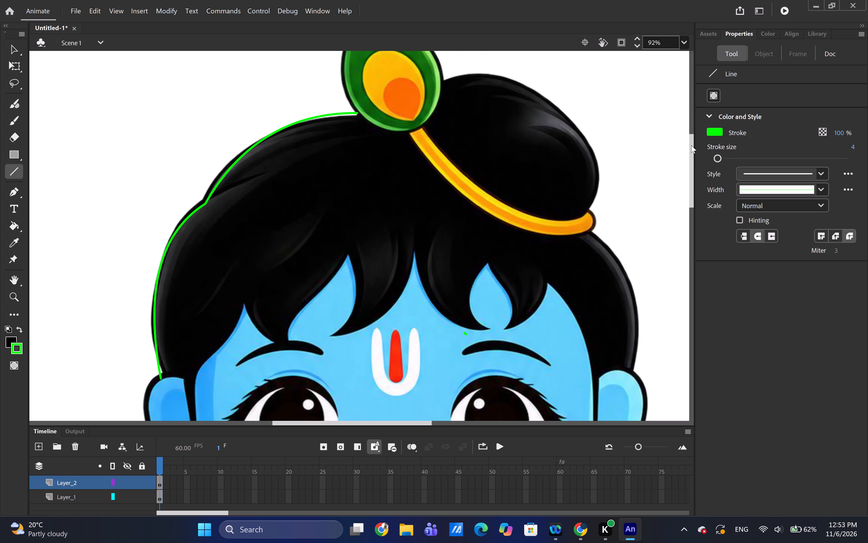
drag(691, 145, 691, 143)
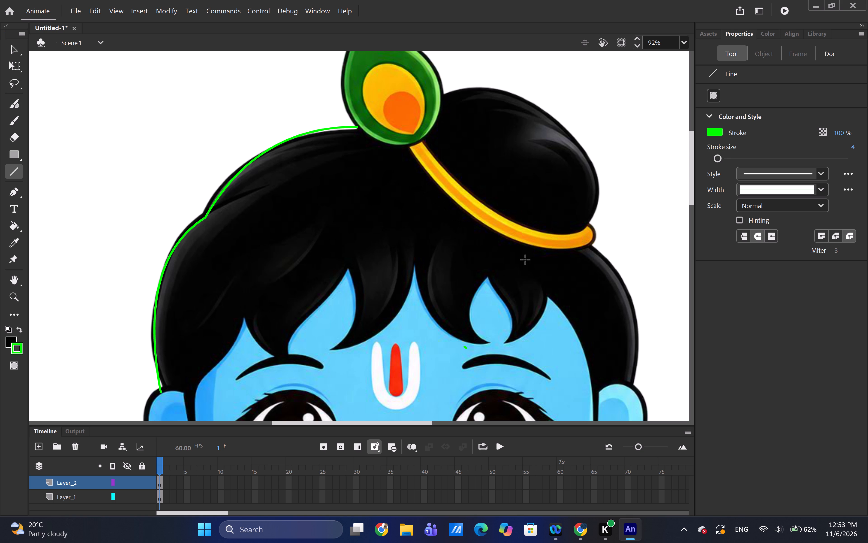
scroll(525, 260, down, 1)
scroll(521, 257, up, 2)
scroll(521, 257, down, 1)
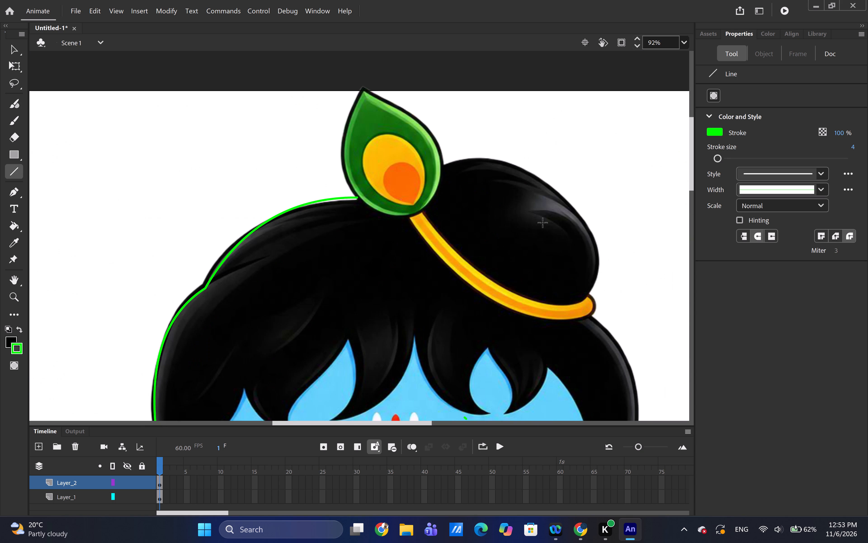
drag(691, 183, 691, 190)
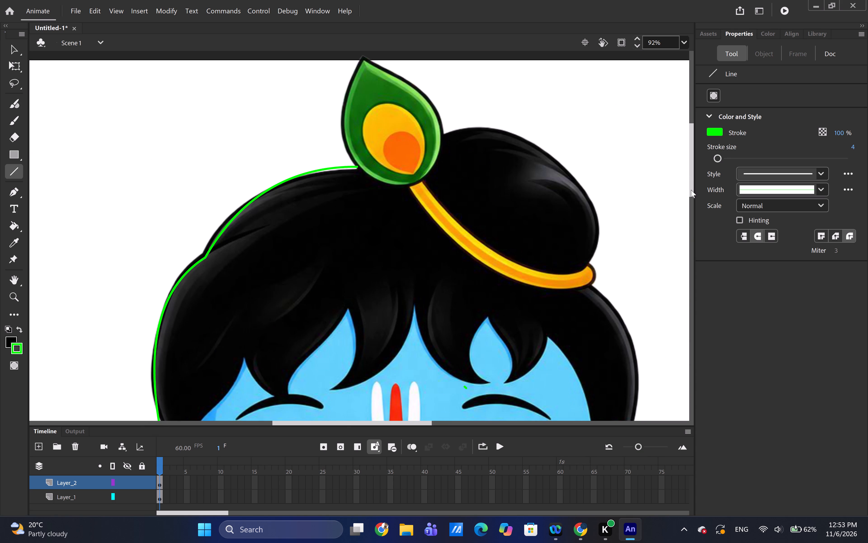
drag(691, 190, 693, 227)
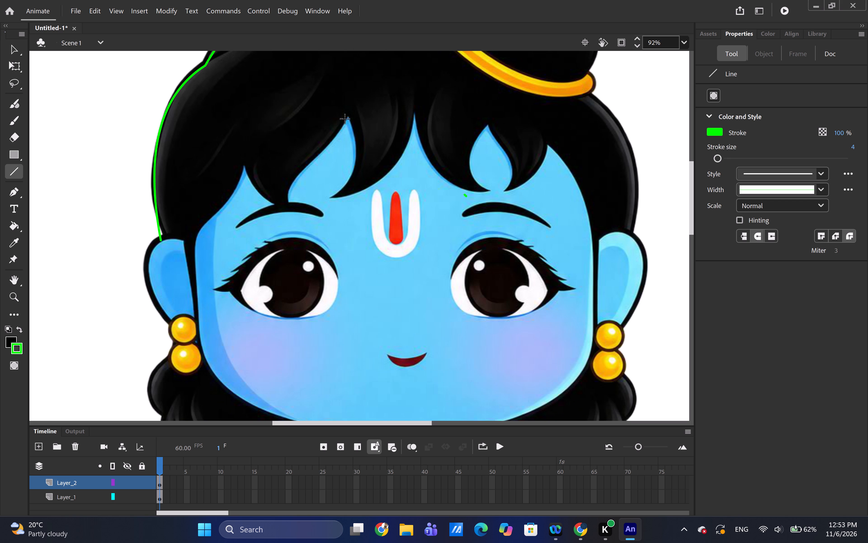
drag(348, 118, 303, 181)
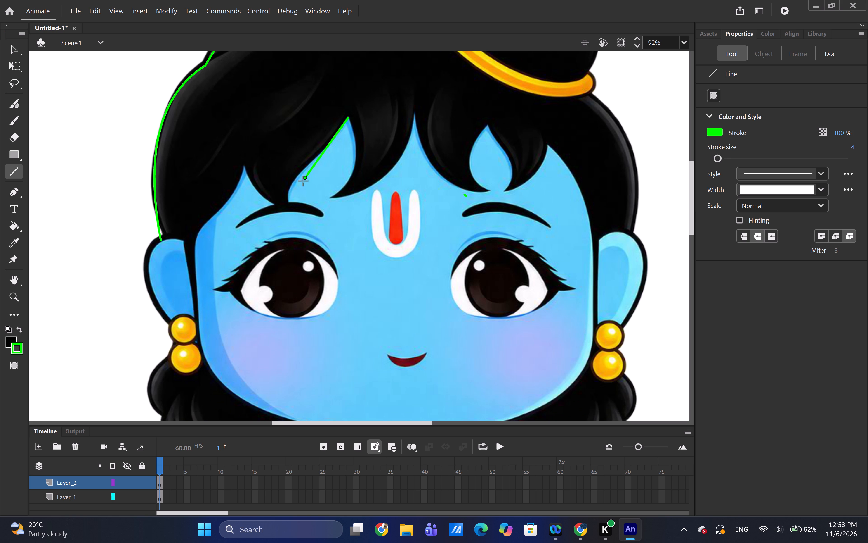
drag(303, 181, 288, 202)
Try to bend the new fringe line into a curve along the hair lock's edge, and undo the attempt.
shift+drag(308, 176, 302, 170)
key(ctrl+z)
Bend the green line in the left fringe gap so it follows the hair lock's edge down to its tip.
ctrl+drag(308, 175, 302, 169)
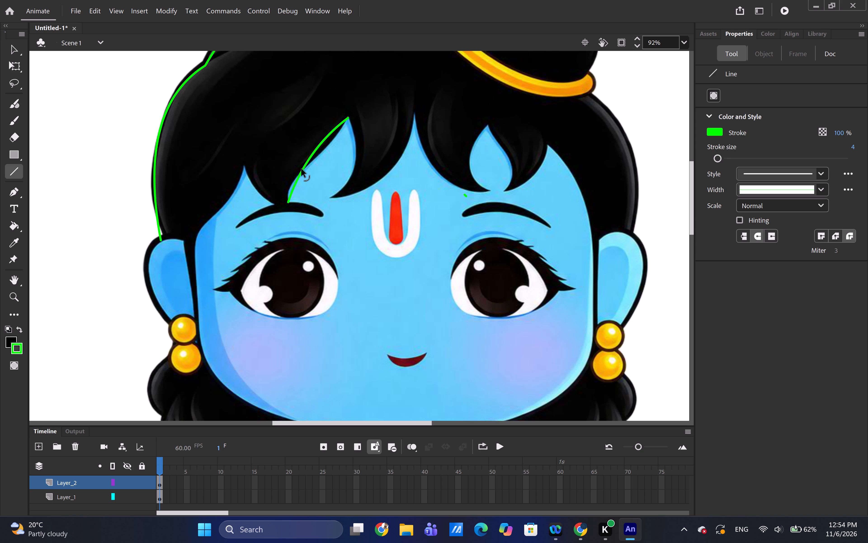
ctrl+drag(302, 169, 301, 169)
ctrl+drag(301, 169, 298, 187)
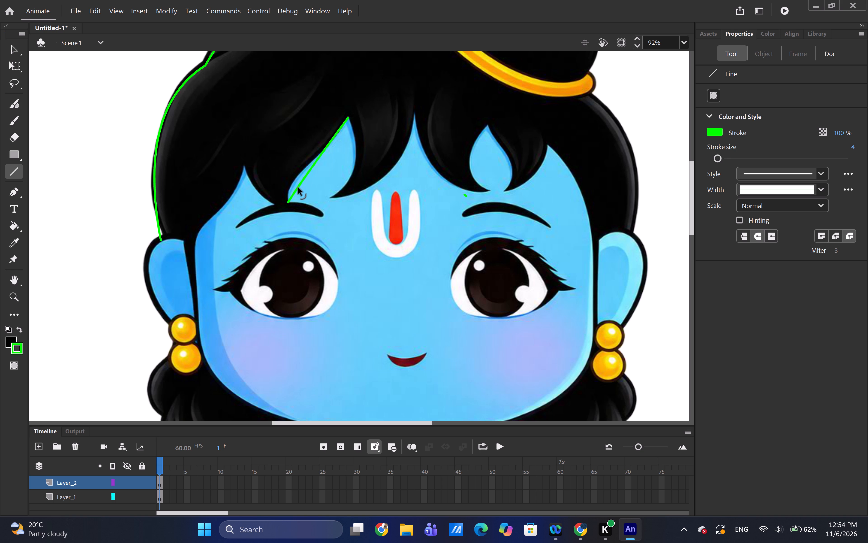
ctrl+drag(298, 187, 288, 193)
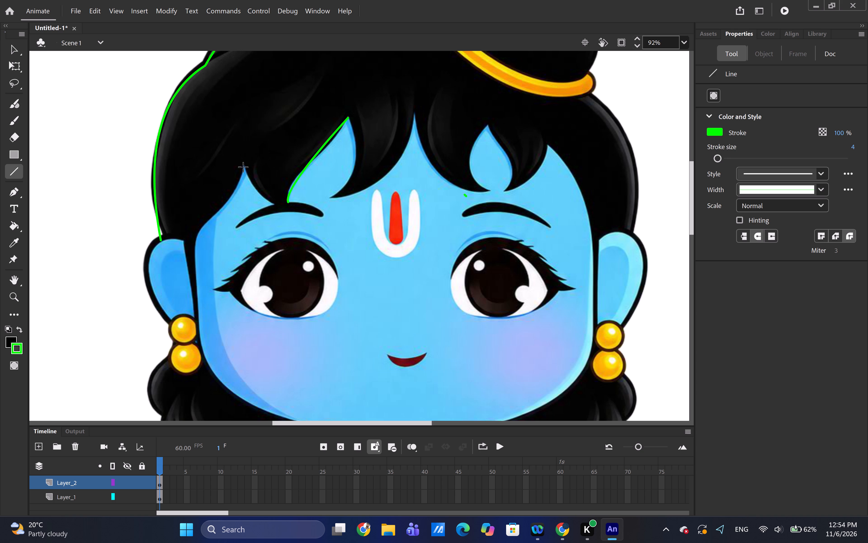
Draw a straight green line from the peak of the outermost fringe gap down to the hairline beside the ear.
drag(243, 165, 241, 169)
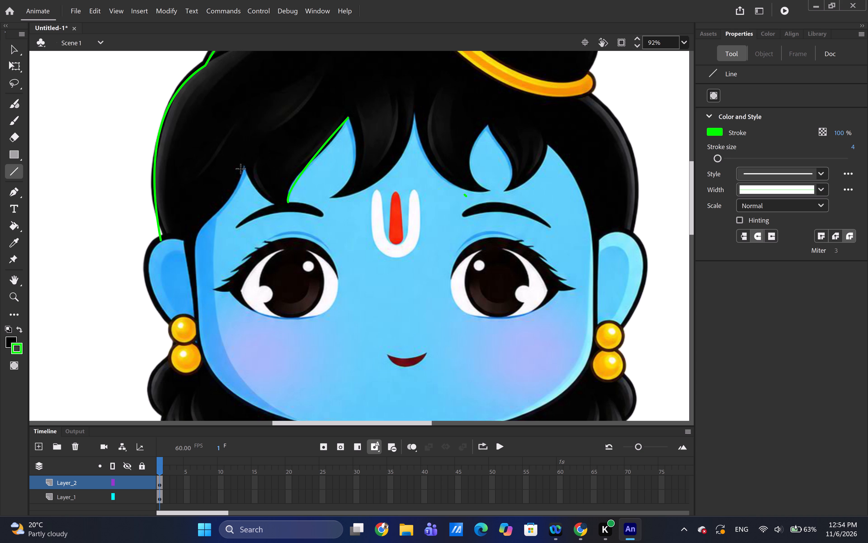
drag(241, 169, 197, 230)
drag(197, 230, 187, 241)
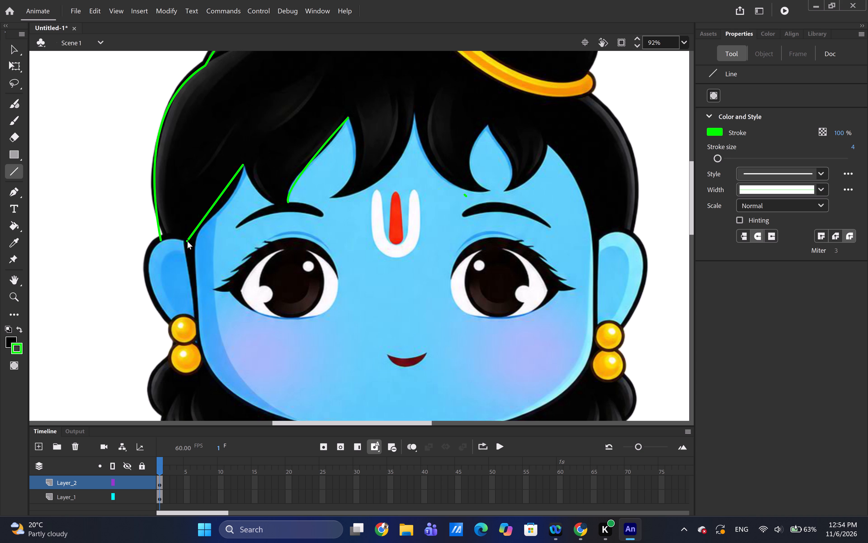
drag(187, 241, 190, 241)
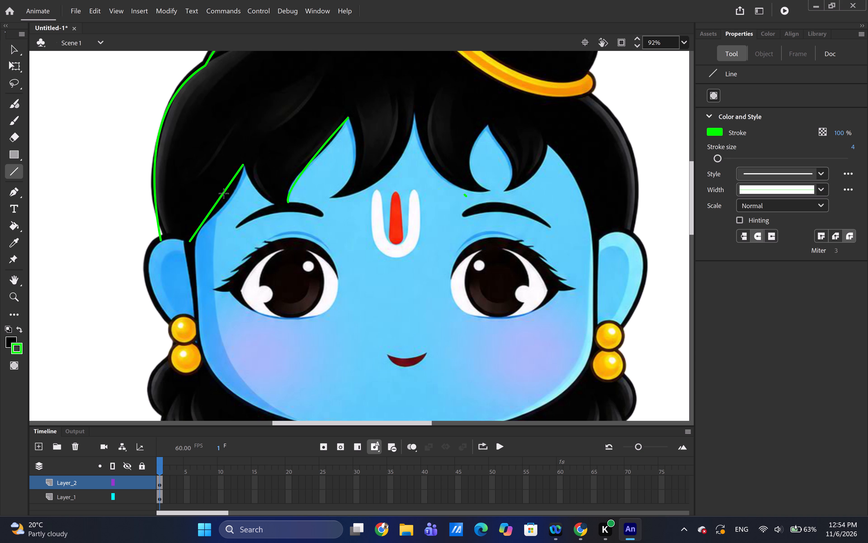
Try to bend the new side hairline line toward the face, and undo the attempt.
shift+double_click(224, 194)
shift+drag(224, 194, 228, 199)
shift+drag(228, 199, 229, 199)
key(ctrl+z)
Shift the character bitmap slightly and realign it beneath the green hair outline.
ctrl+scroll(242, 185, down, 1)
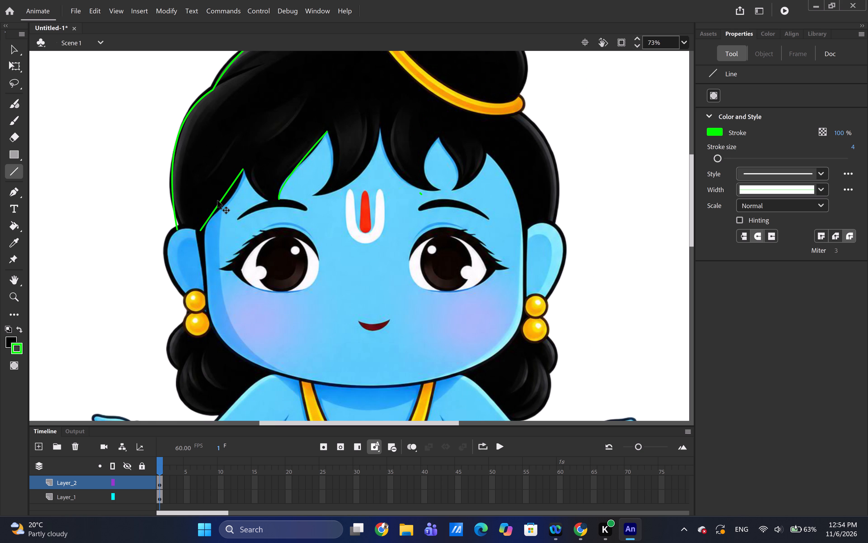
ctrl+drag(220, 195, 214, 200)
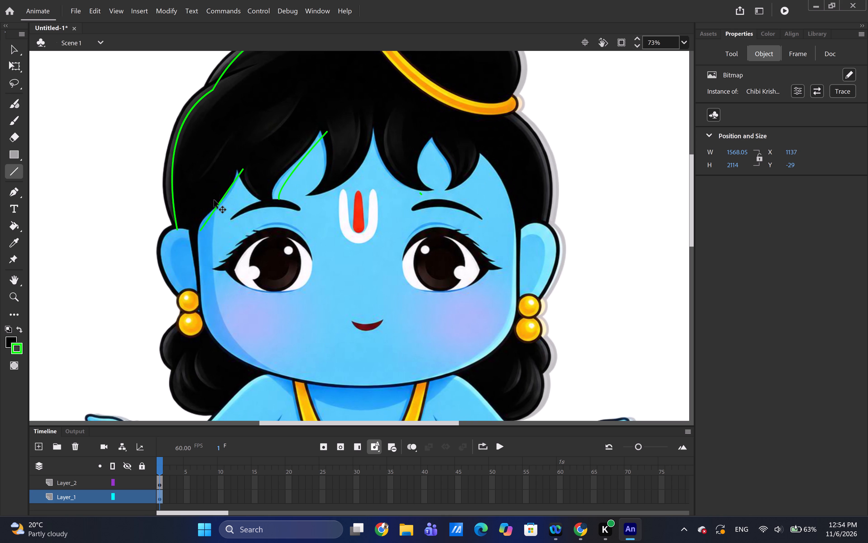
ctrl+drag(214, 200, 220, 205)
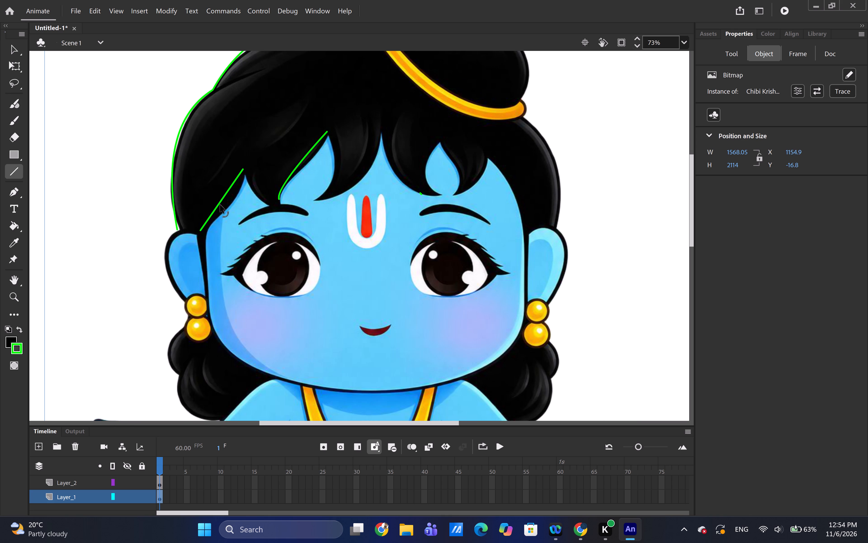
Bend the green line beside the ear into a curve along the side hair's inner edge.
ctrl+click(220, 197)
ctrl+drag(221, 200, 227, 204)
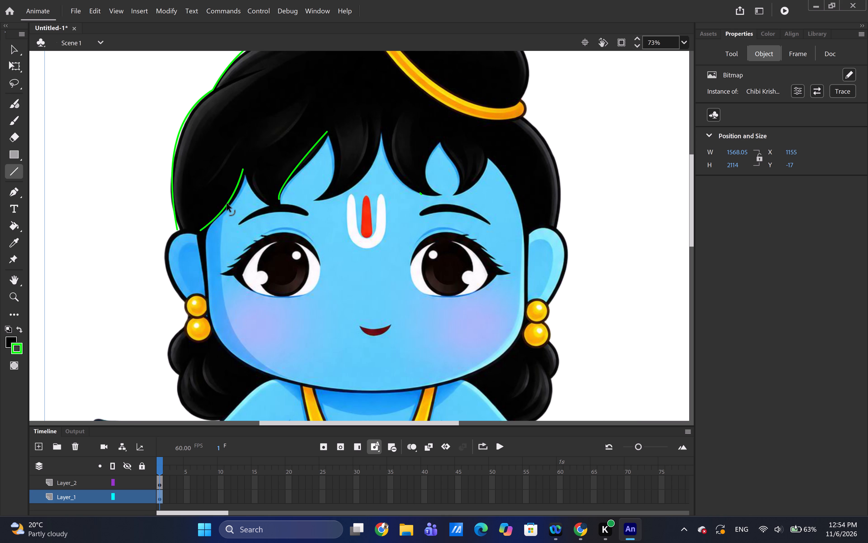
ctrl+drag(227, 204, 229, 205)
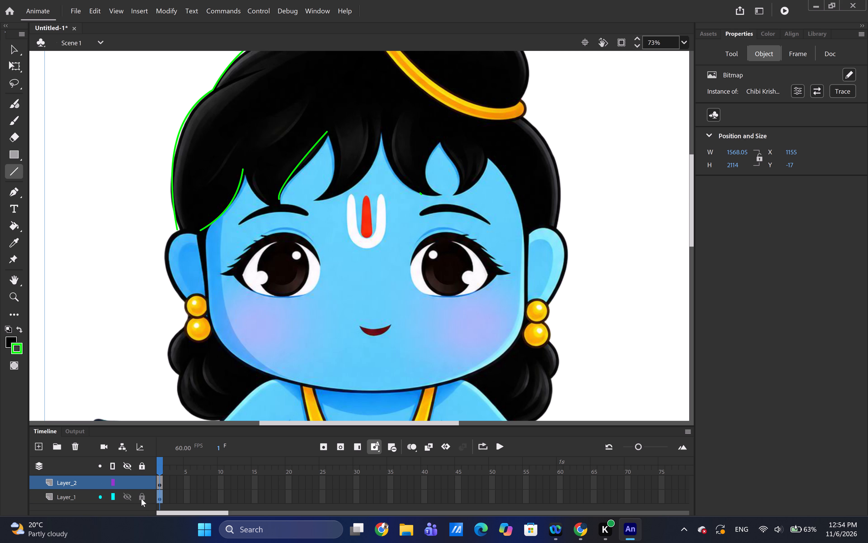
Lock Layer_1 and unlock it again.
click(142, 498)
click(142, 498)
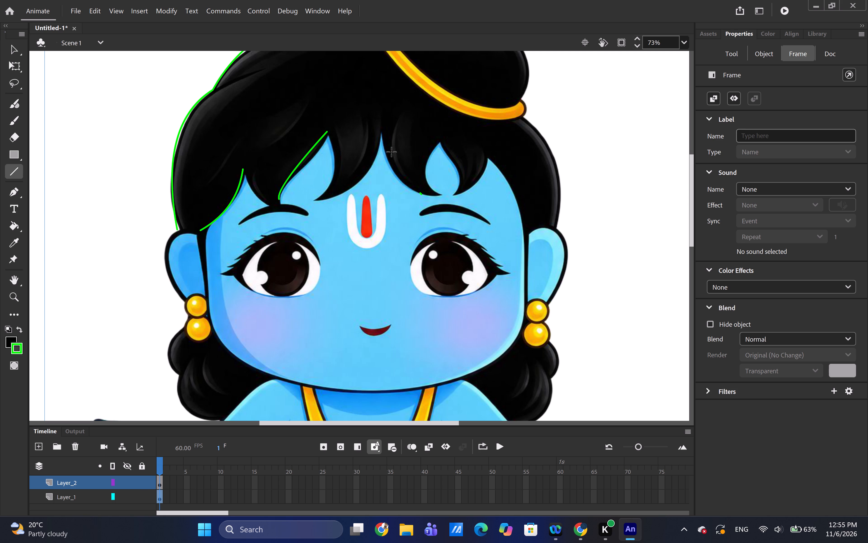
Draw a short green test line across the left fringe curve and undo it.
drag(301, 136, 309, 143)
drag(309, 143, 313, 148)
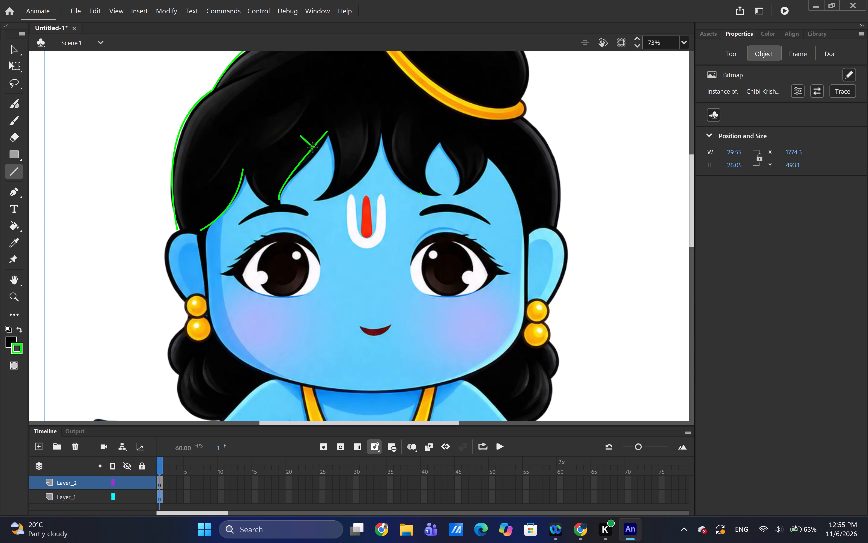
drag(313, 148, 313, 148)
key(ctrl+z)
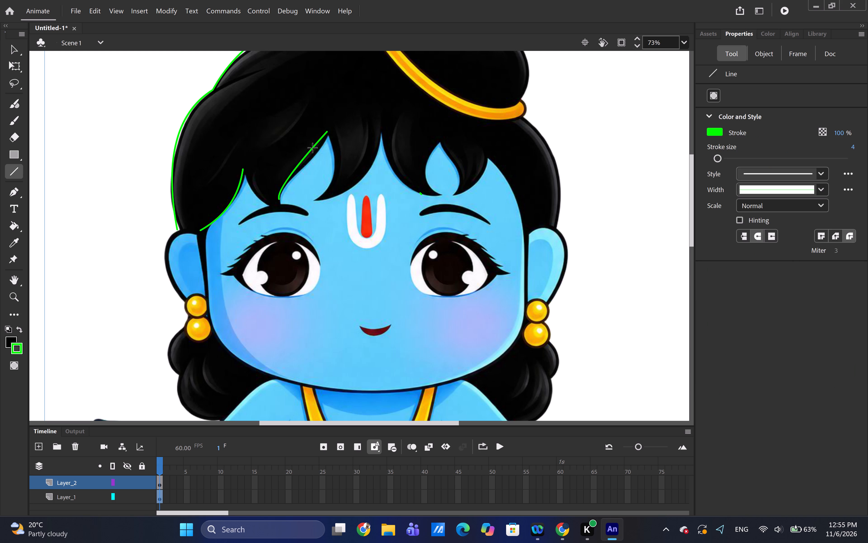
Draw a green line from the outermost fringe gap's peak to the hair lock's tip at the eyebrow and bend it along the lock's edge.
click(242, 169)
drag(242, 169, 263, 202)
drag(263, 202, 273, 208)
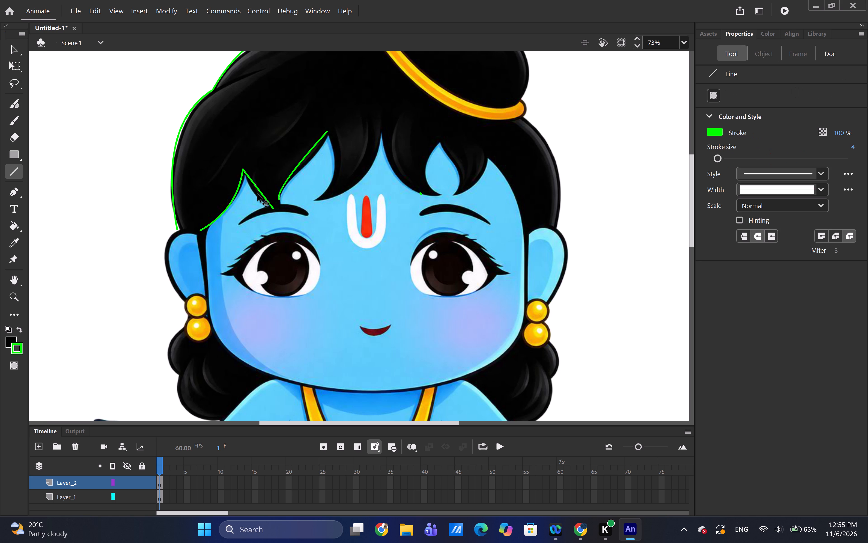
ctrl+click(257, 183)
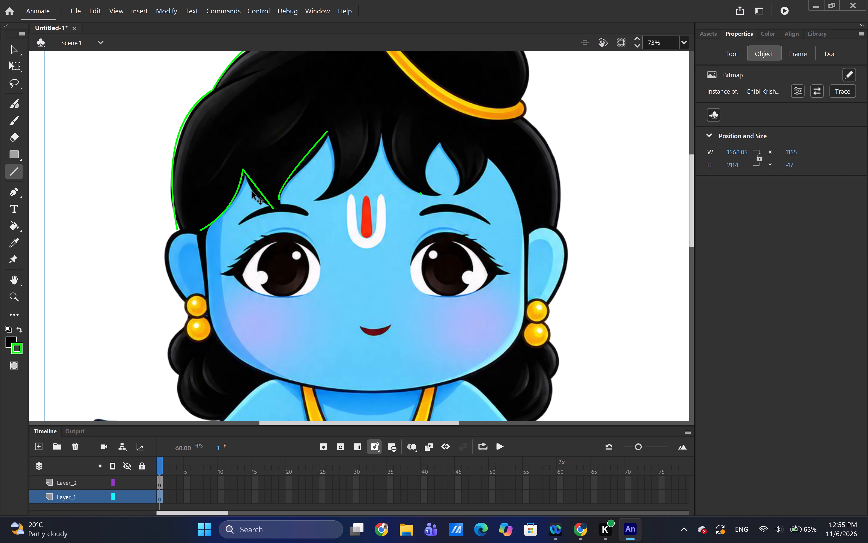
ctrl+click(260, 186)
ctrl+drag(255, 186, 252, 193)
Draw a green line from the left fringe gap's peak to the next hair lock's tip and bend it along the gap's curved inner edge.
drag(328, 133, 335, 148)
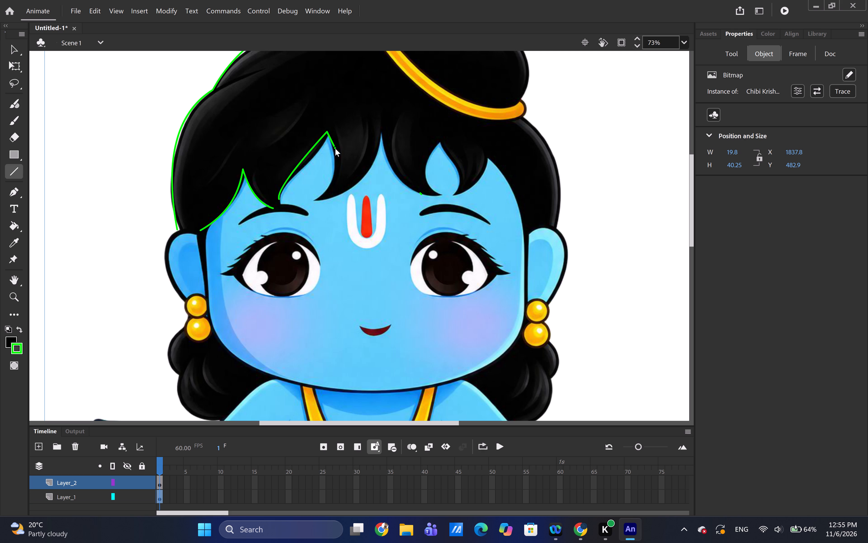
drag(335, 148, 318, 186)
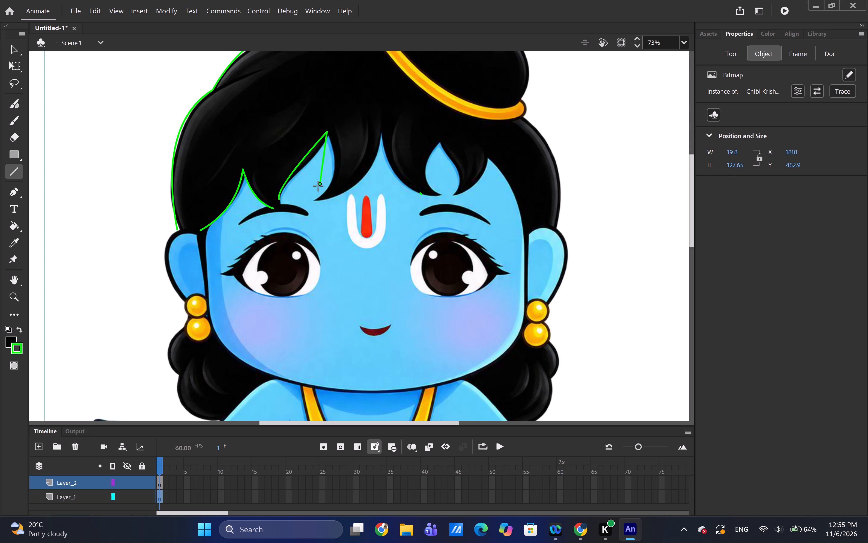
drag(318, 186, 316, 197)
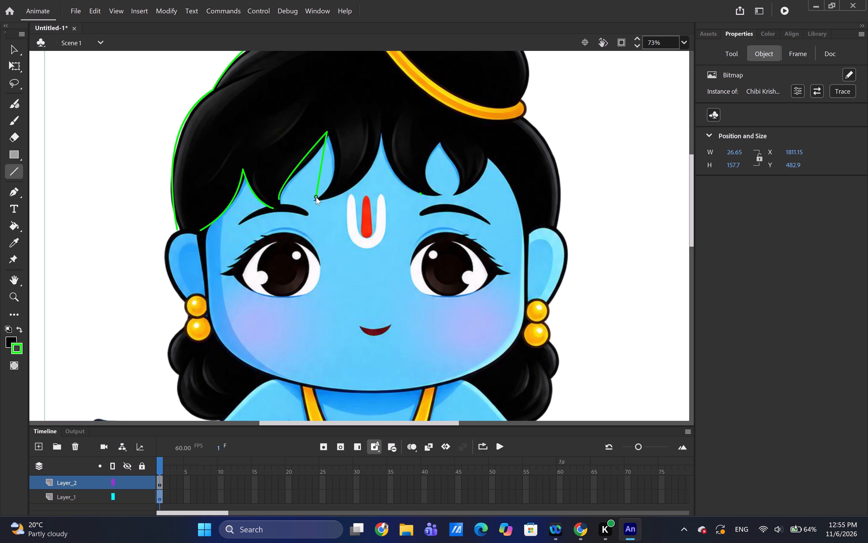
drag(316, 197, 316, 199)
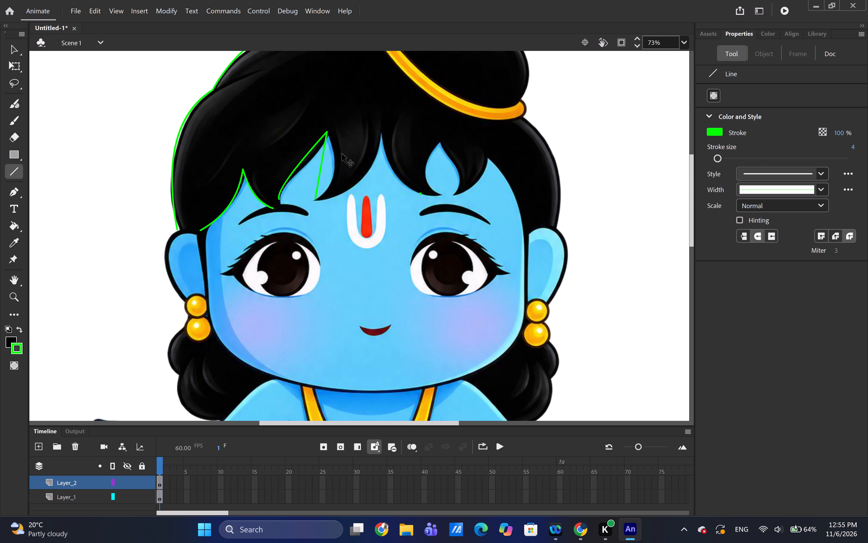
ctrl+drag(322, 166, 331, 171)
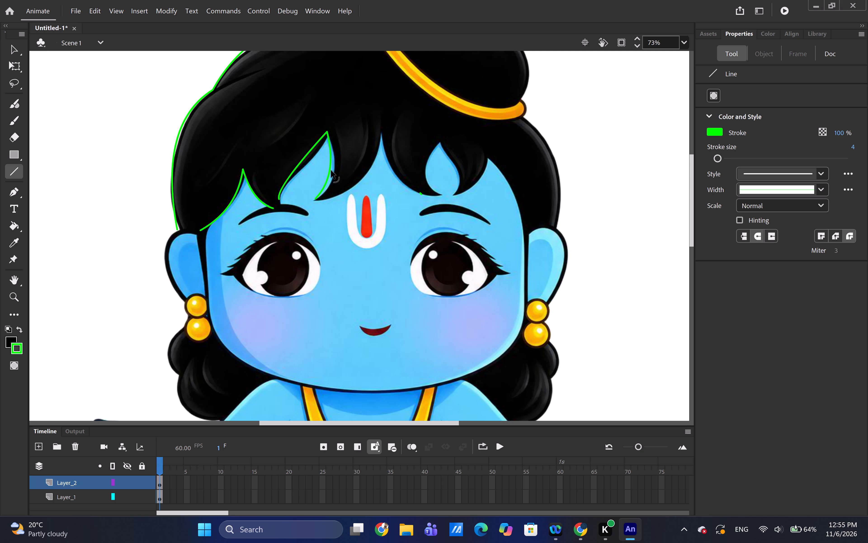
ctrl+drag(331, 171, 335, 175)
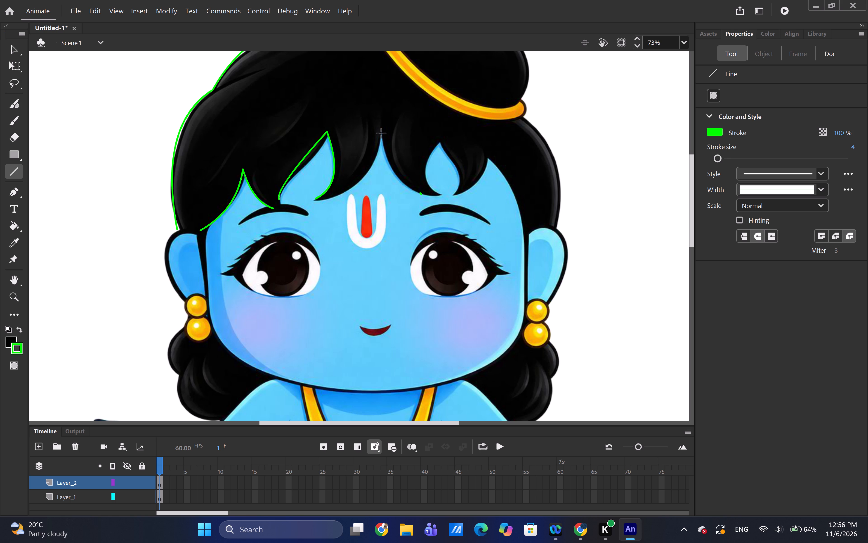
Draw a straight green line from the peak of the central fringe gap to just past the neighbouring hair lock's tip above the left eyebrow.
drag(378, 135, 333, 192)
drag(333, 192, 317, 206)
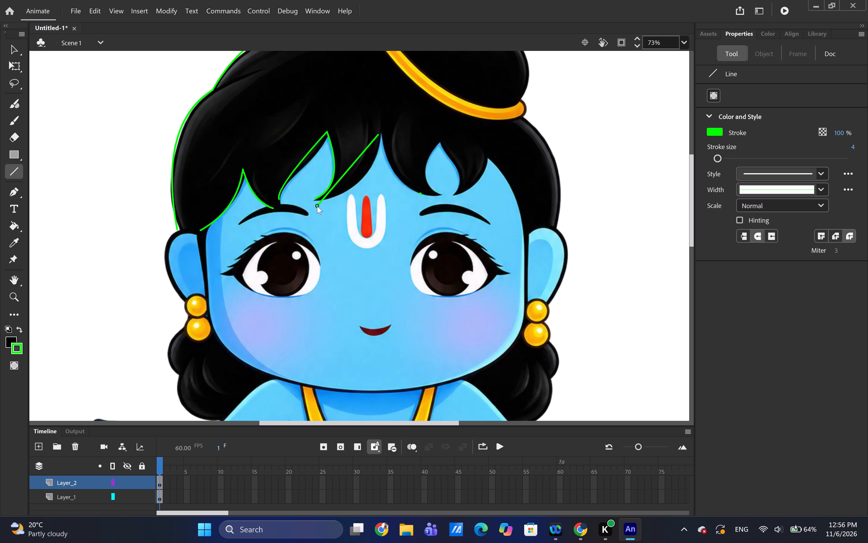
drag(317, 206, 322, 201)
drag(322, 201, 314, 211)
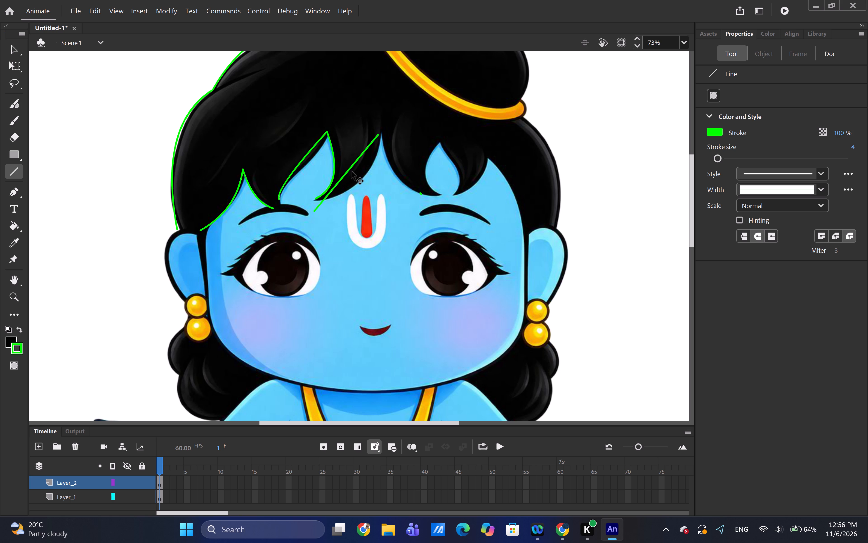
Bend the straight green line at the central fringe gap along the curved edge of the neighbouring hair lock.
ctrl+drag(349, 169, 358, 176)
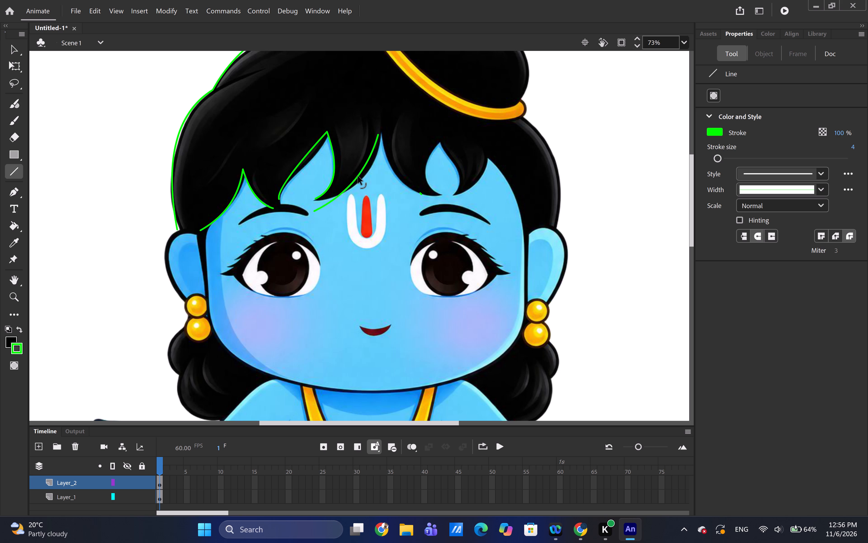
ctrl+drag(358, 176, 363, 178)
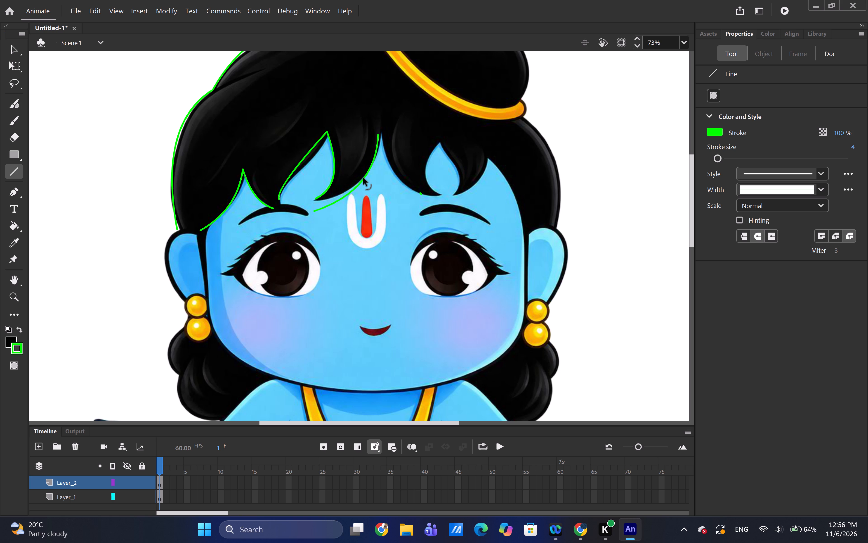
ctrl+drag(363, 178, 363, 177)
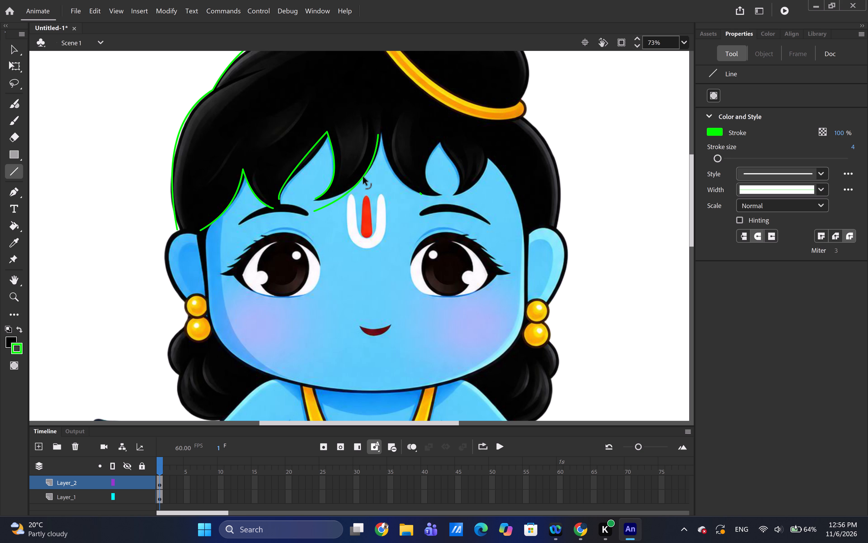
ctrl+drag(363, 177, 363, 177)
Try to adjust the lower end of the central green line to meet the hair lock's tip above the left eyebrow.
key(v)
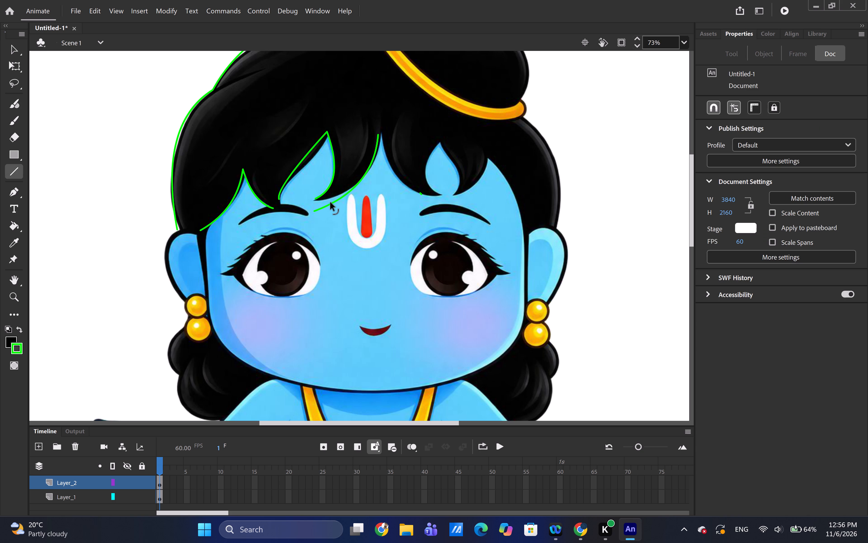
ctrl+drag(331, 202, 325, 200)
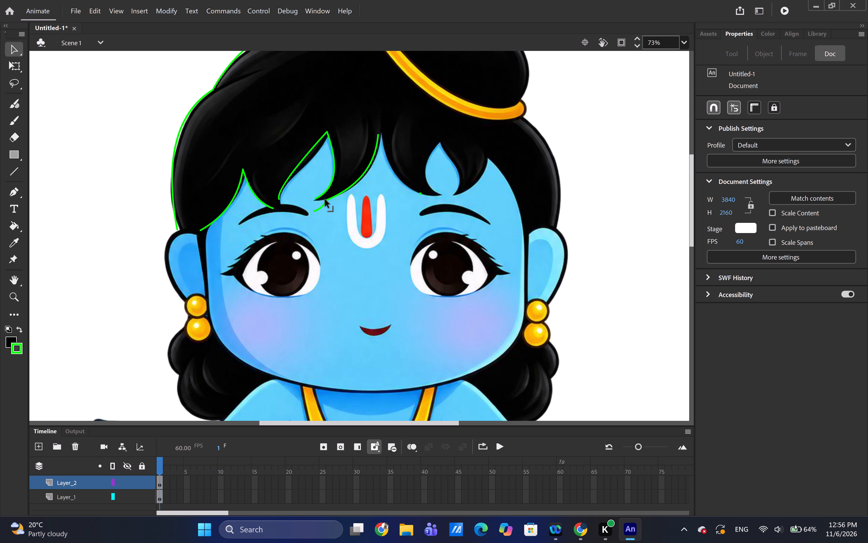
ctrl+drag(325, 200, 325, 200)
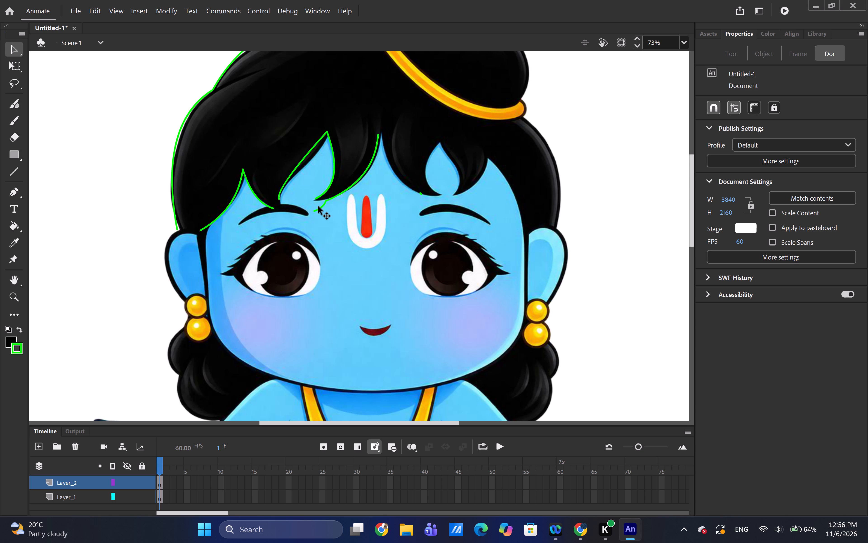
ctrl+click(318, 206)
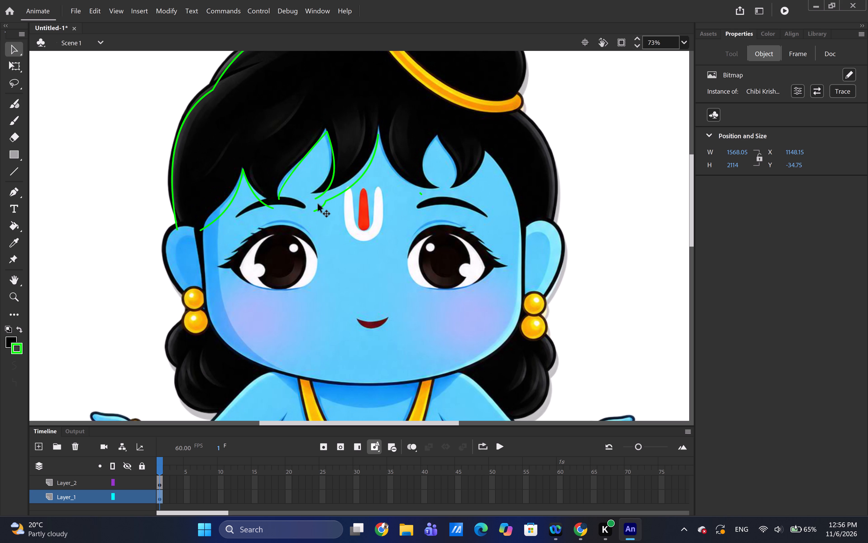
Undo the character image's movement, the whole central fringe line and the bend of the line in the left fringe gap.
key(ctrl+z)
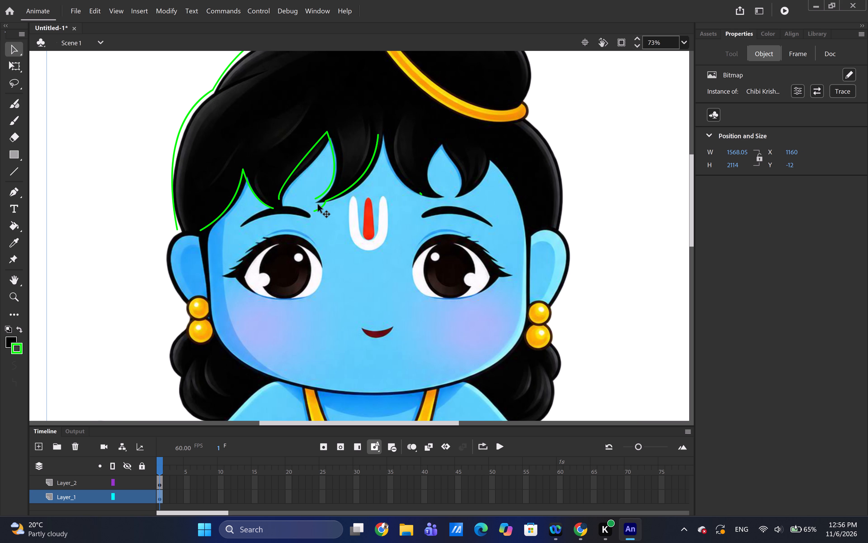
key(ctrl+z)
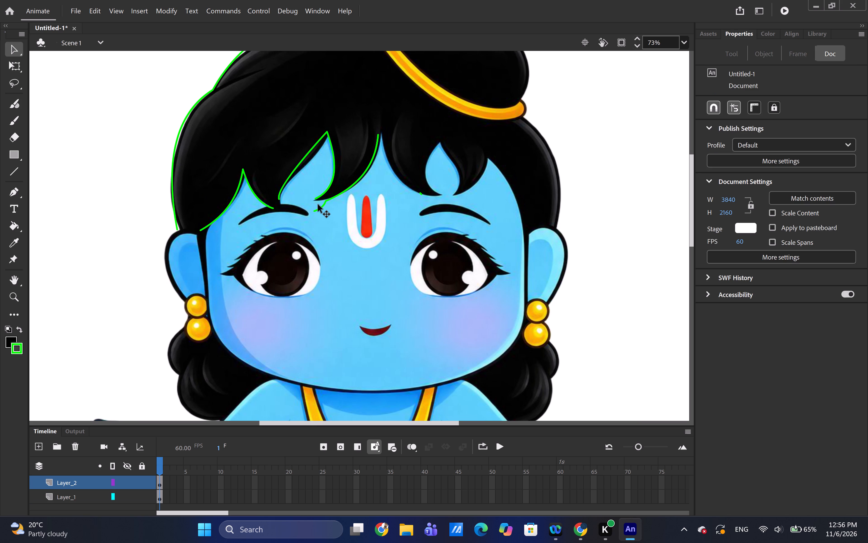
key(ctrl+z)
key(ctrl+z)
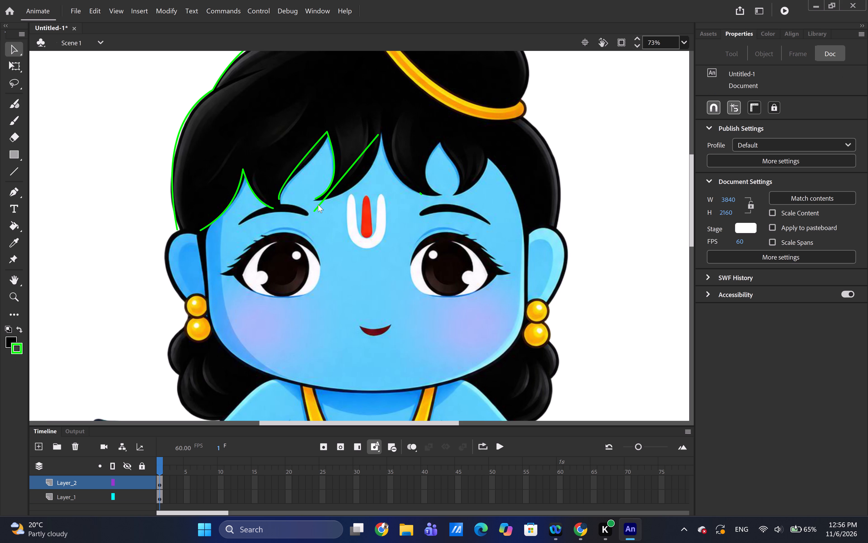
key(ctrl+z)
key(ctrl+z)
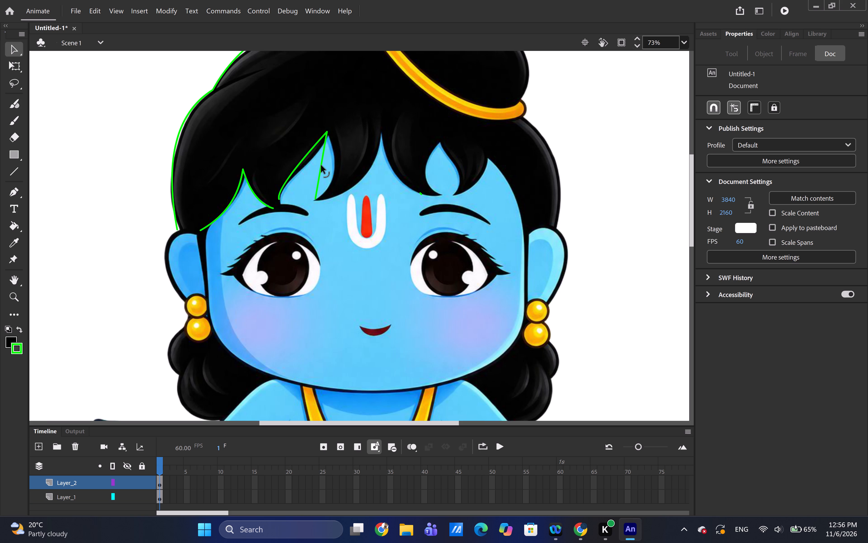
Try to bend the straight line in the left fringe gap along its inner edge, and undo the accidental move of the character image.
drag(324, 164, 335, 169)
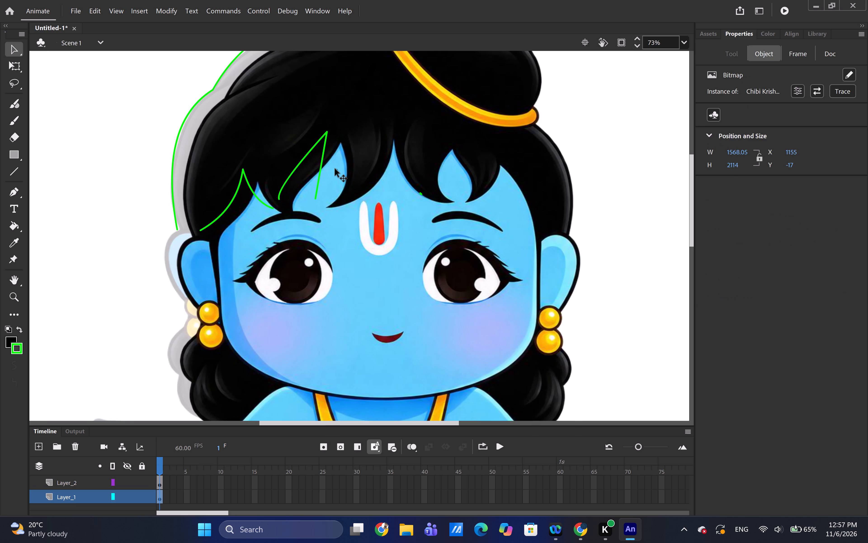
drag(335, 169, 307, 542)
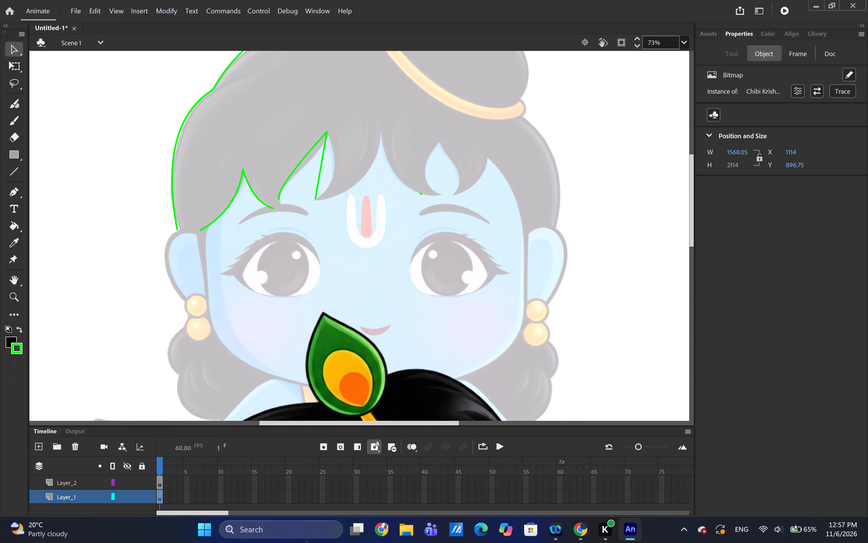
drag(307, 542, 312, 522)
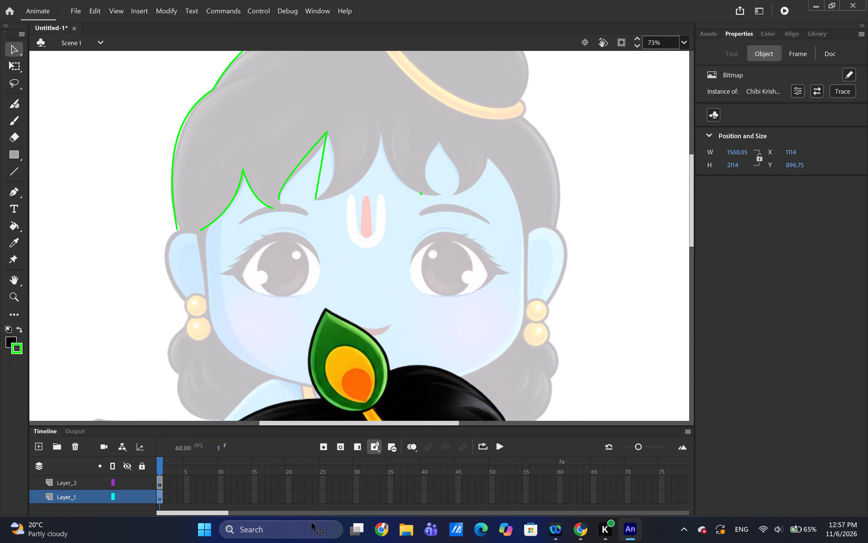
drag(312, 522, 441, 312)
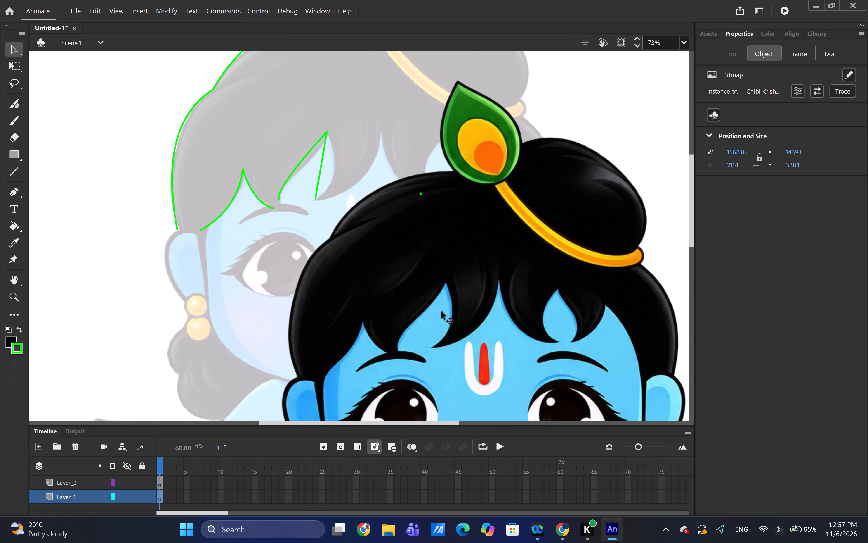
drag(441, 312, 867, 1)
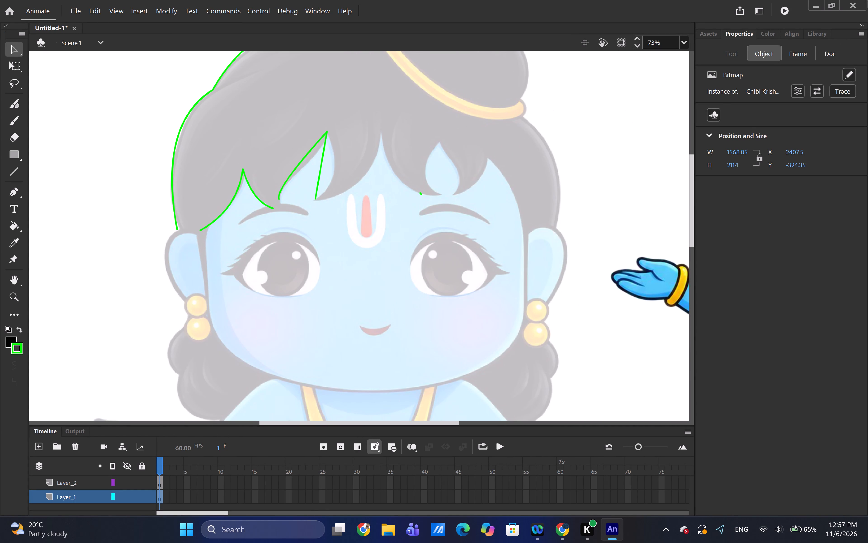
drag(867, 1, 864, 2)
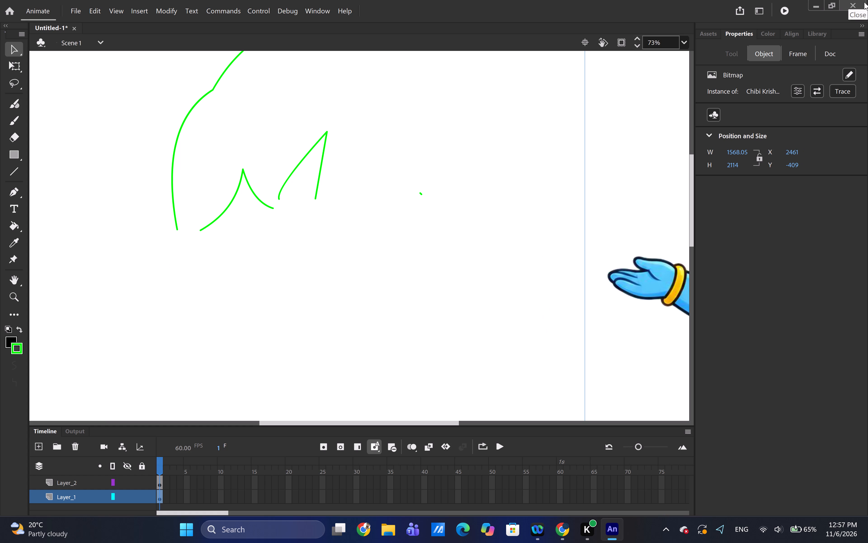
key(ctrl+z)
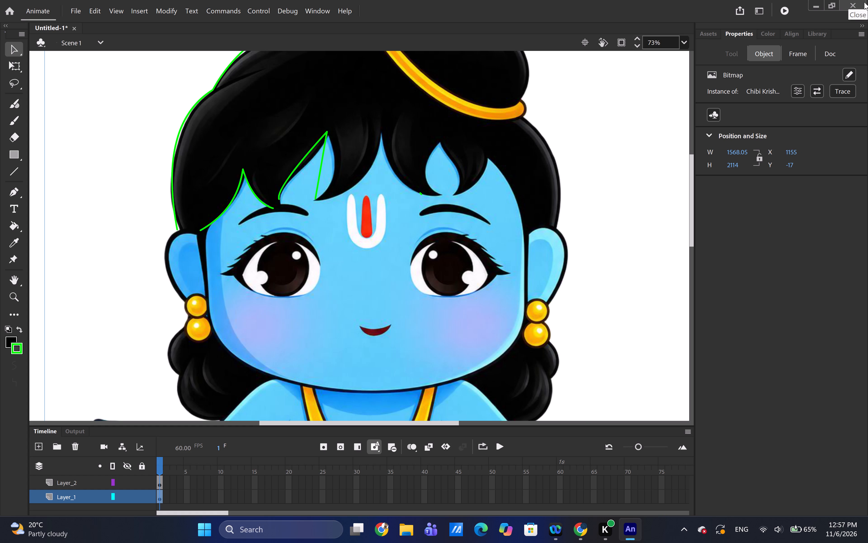
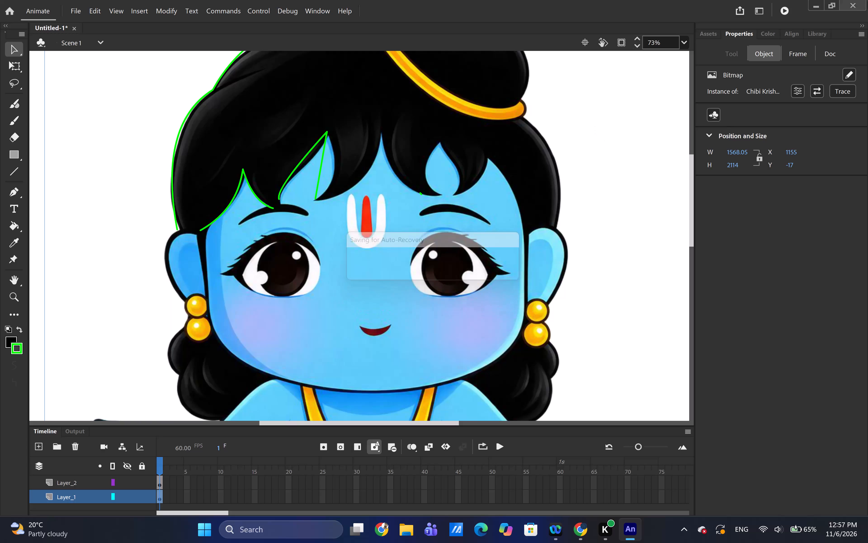
Close Adobe Animate without saving the changes to the Untitled-1 document.
click(844, 10)
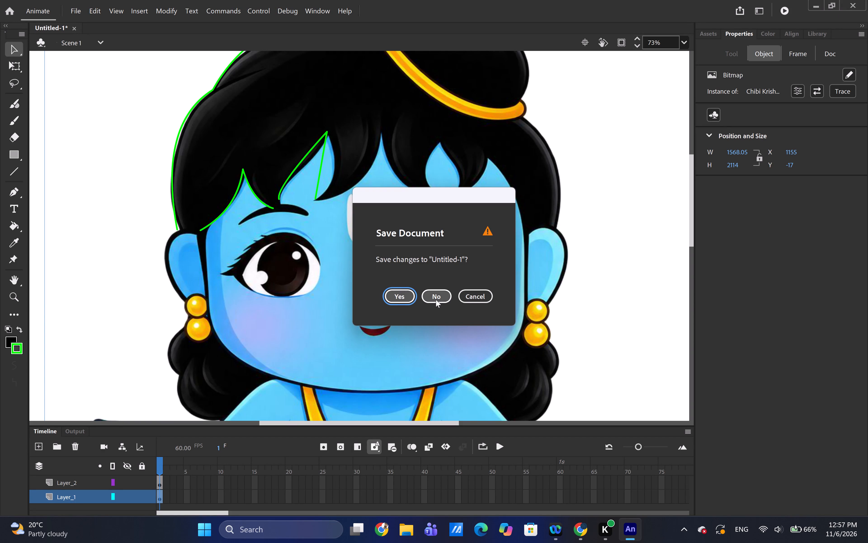
click(435, 296)
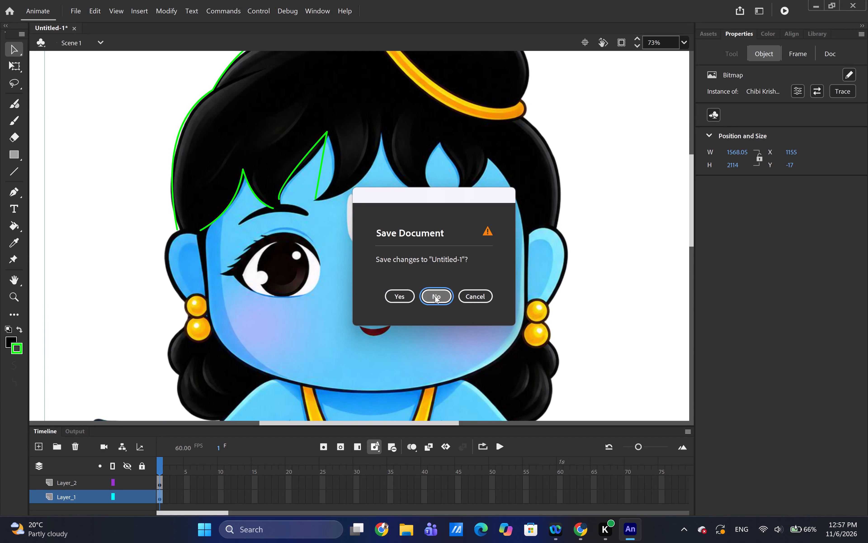
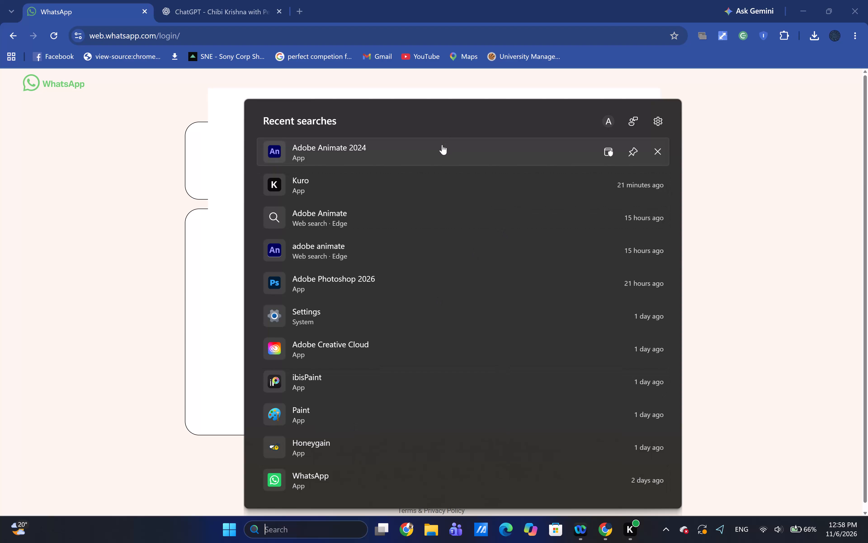
Launch Adobe Animate 2024 from the recent searches.
click(425, 137)
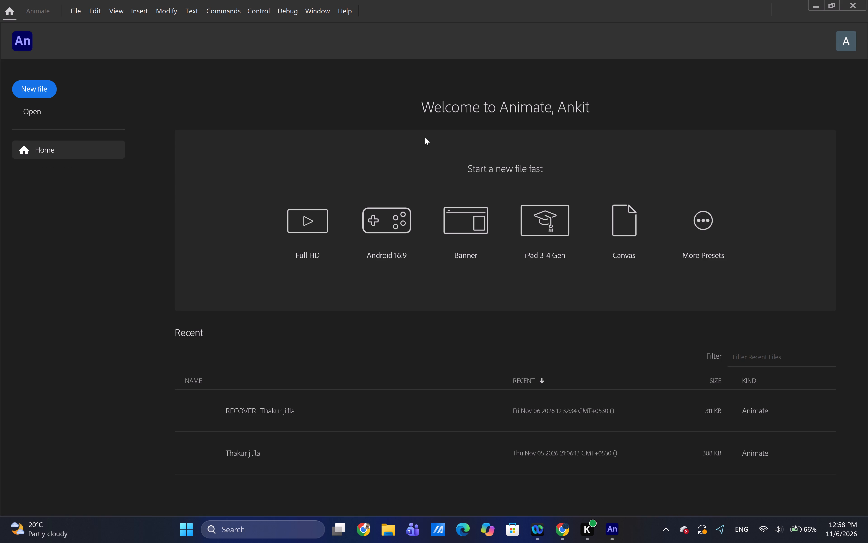
Create a new Character Animation document from the 4K preset, 3840 x 2160 pixels at 60 fps, with the ActionScript 3.0 platform.
click(701, 227)
click(700, 216)
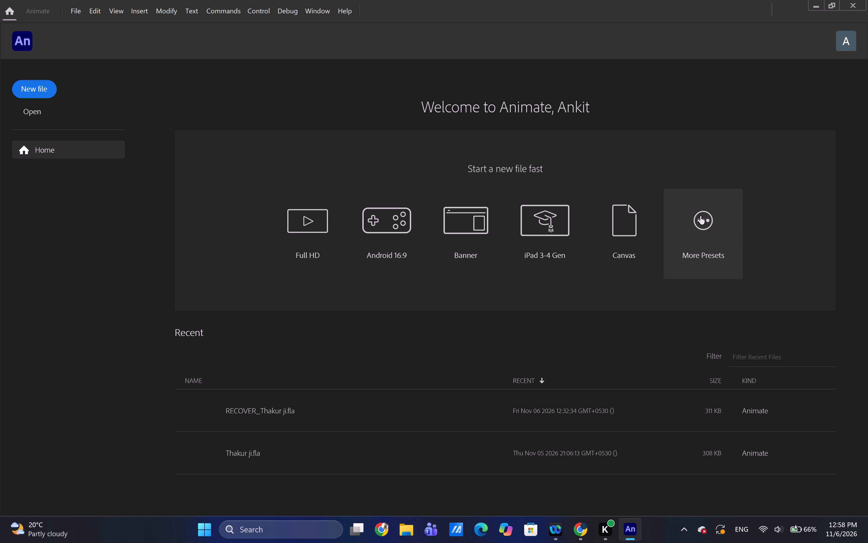
right_click(700, 216)
double_click(699, 224)
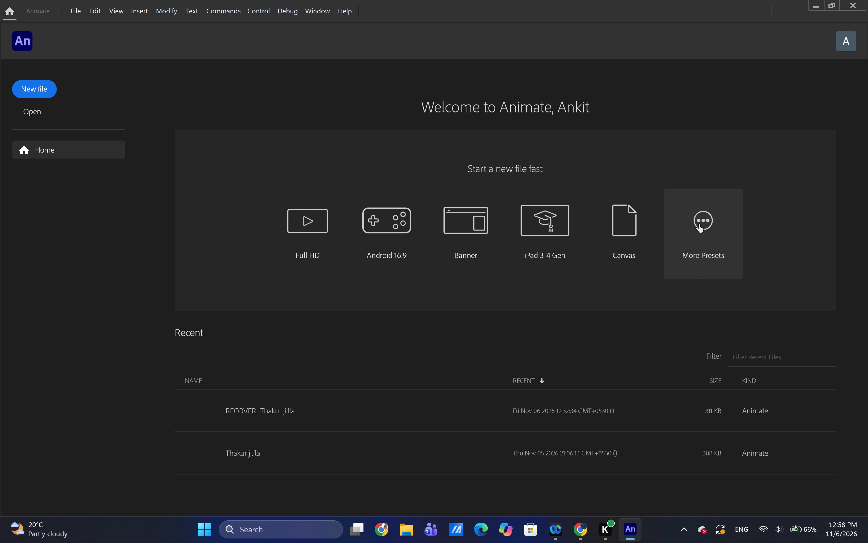
right_click(699, 224)
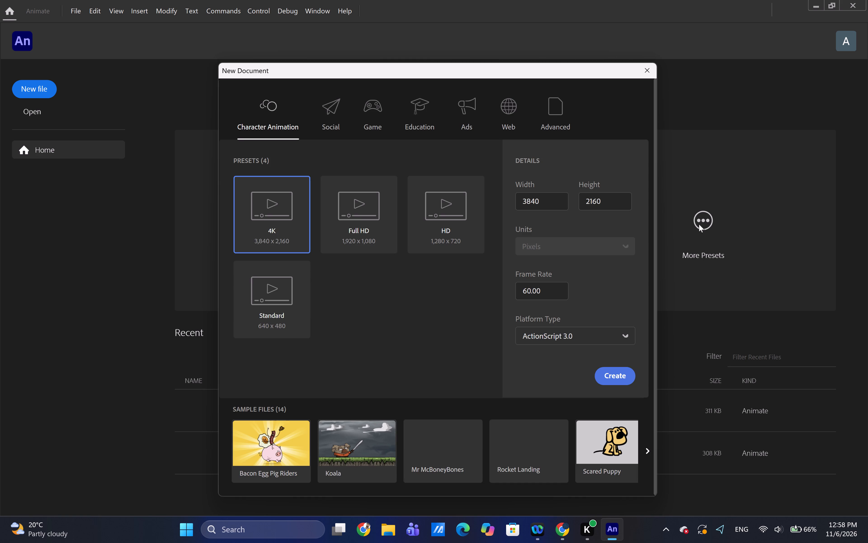
click(275, 237)
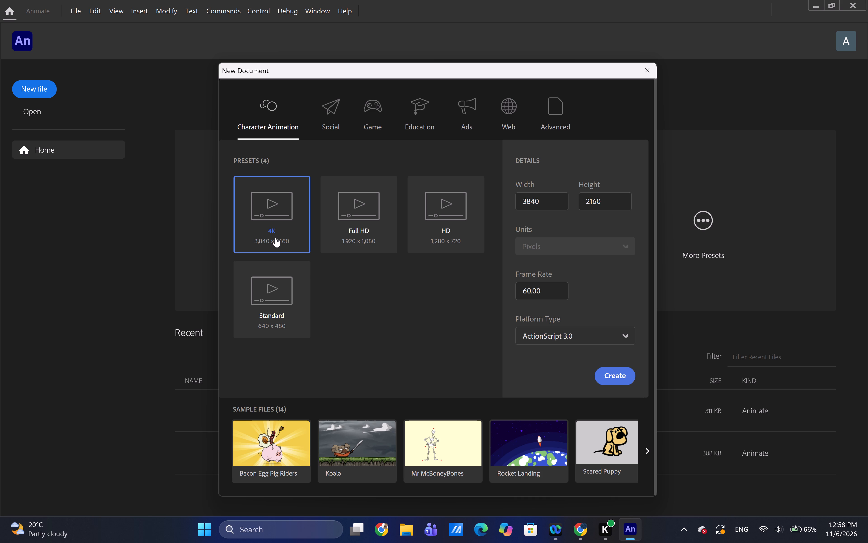
double_click(283, 223)
double_click(258, 236)
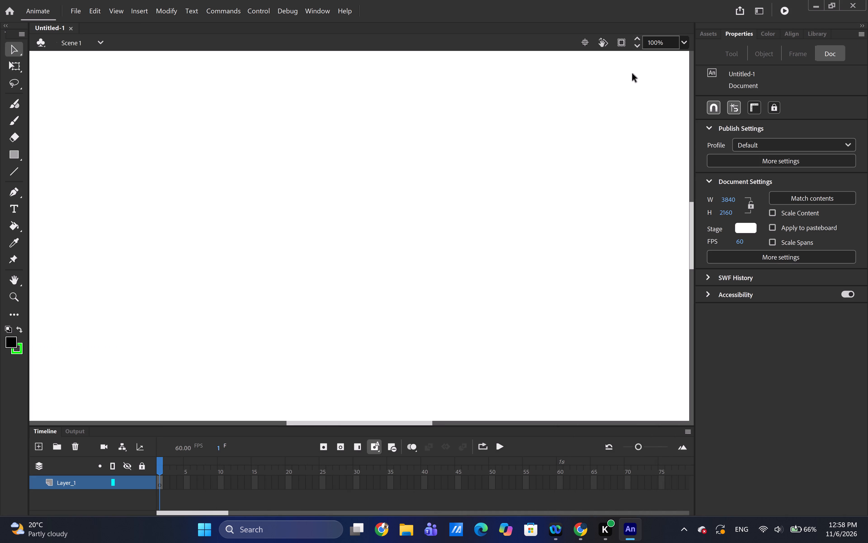
Import the image "Chibi Krishna with Peacock Feather" from the Downloads folder to the stage and leave it deselected.
click(76, 9)
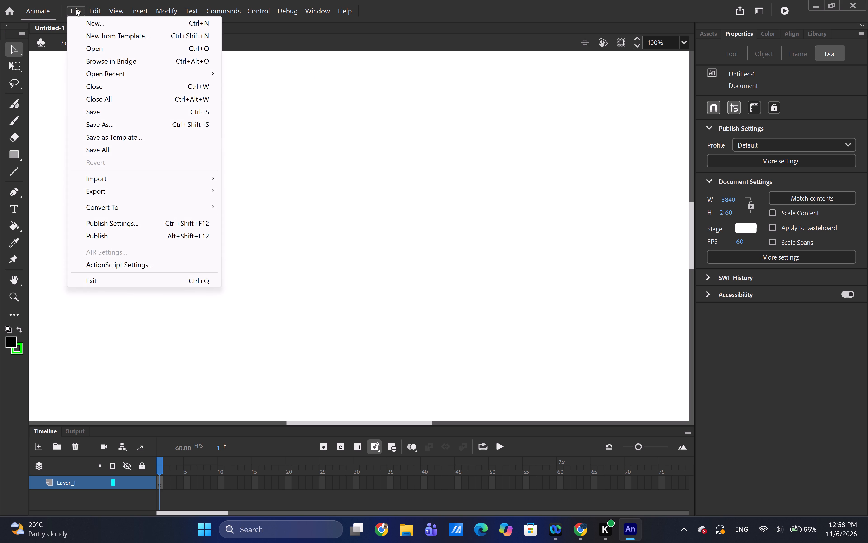
click(206, 173)
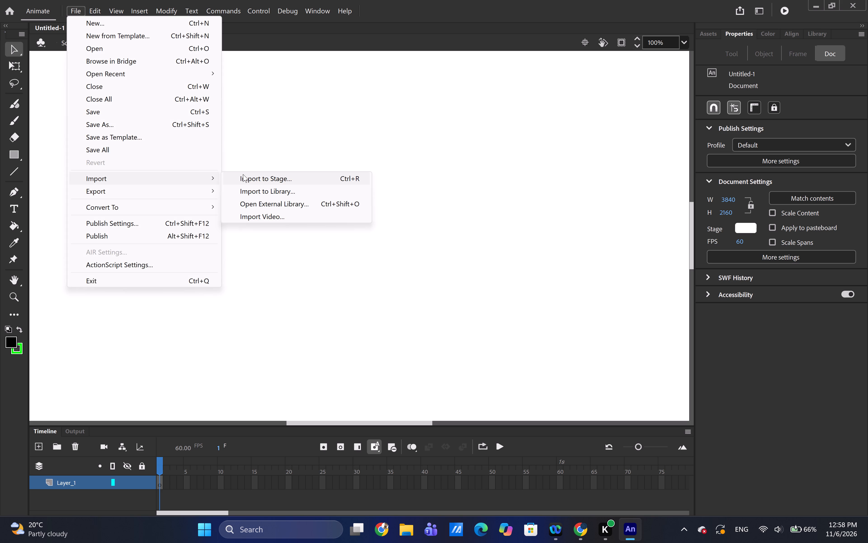
click(249, 176)
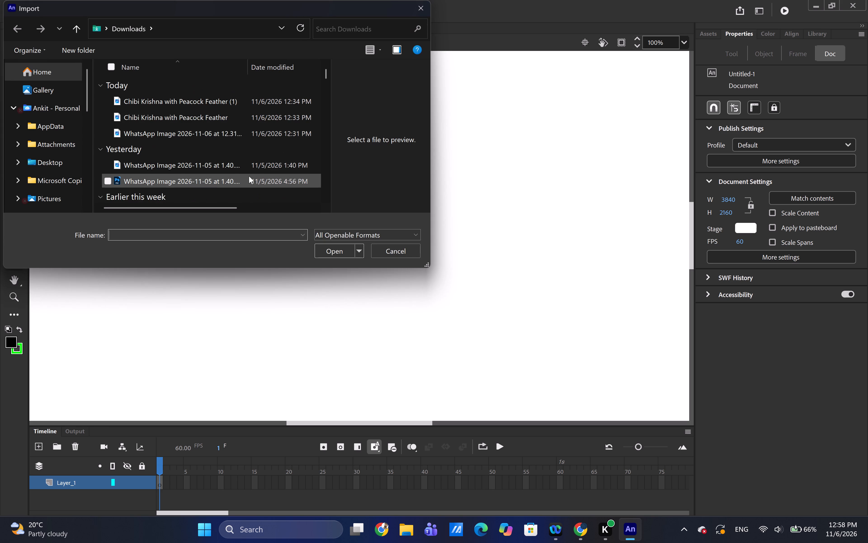
click(202, 115)
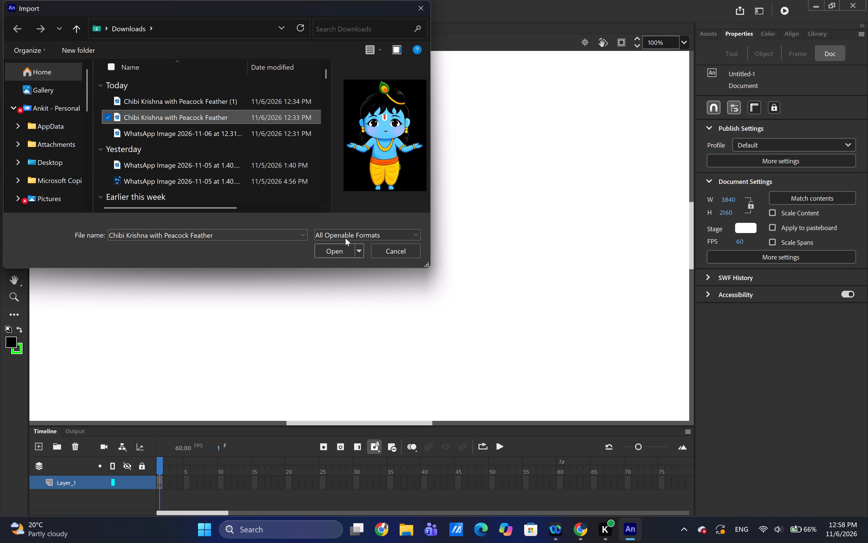
click(337, 247)
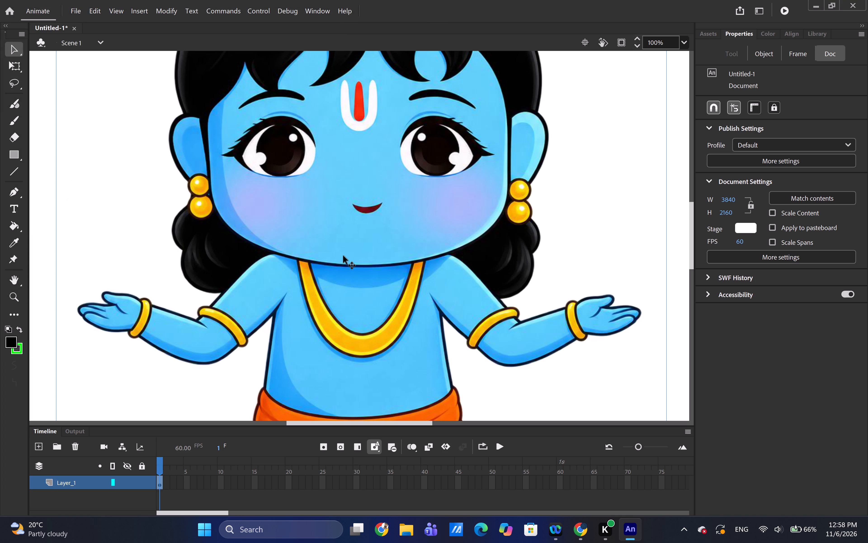
click(684, 42)
click(693, 52)
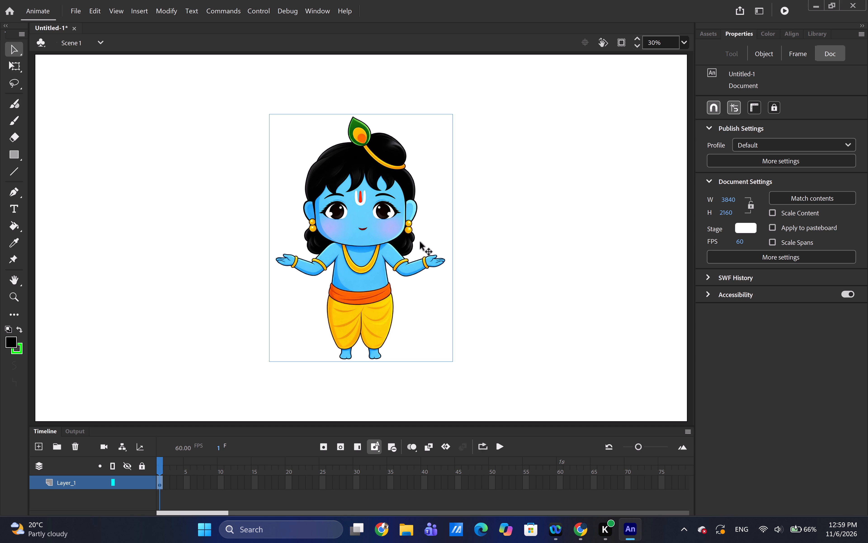
click(578, 122)
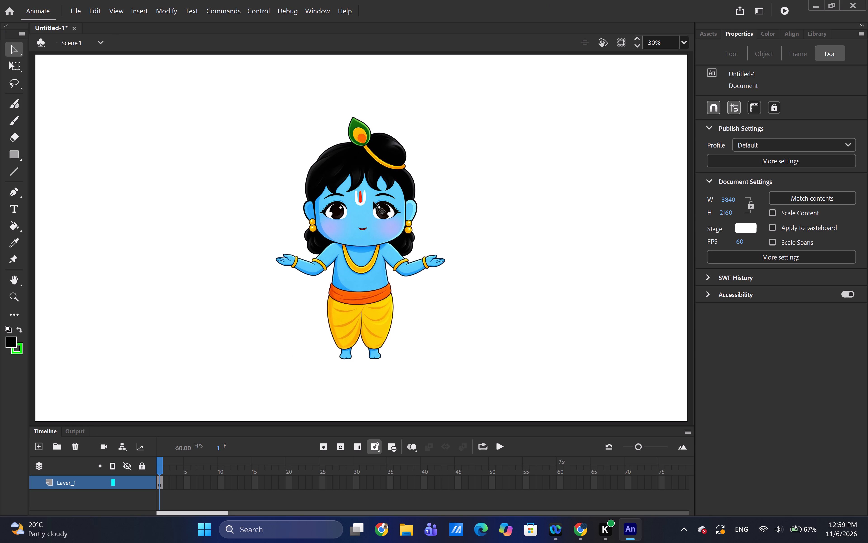
scroll(373, 202, left, 1)
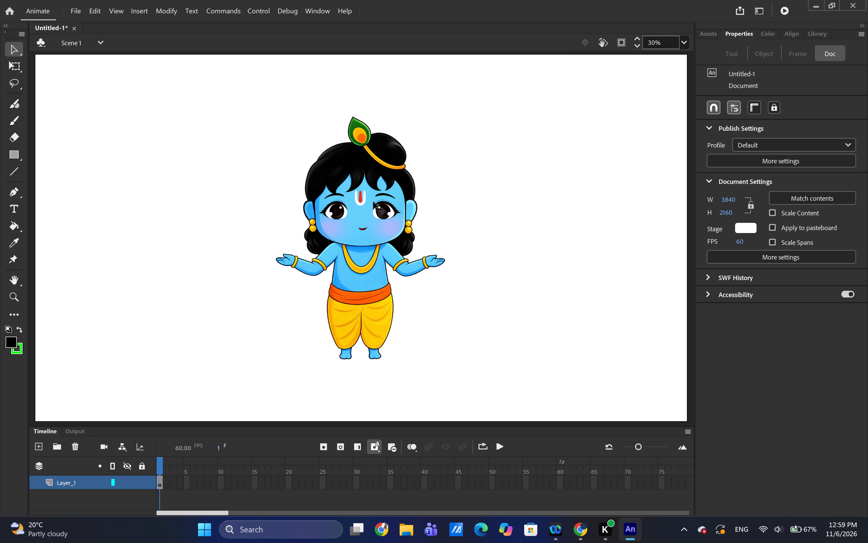
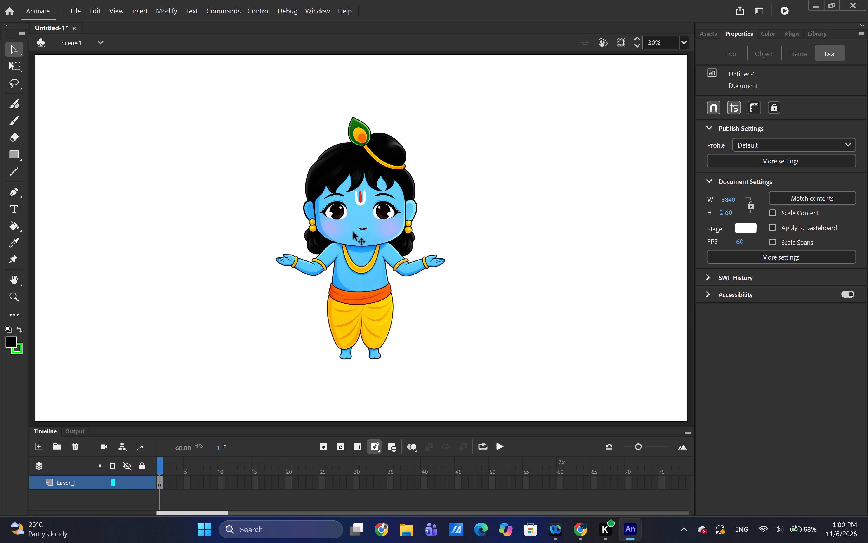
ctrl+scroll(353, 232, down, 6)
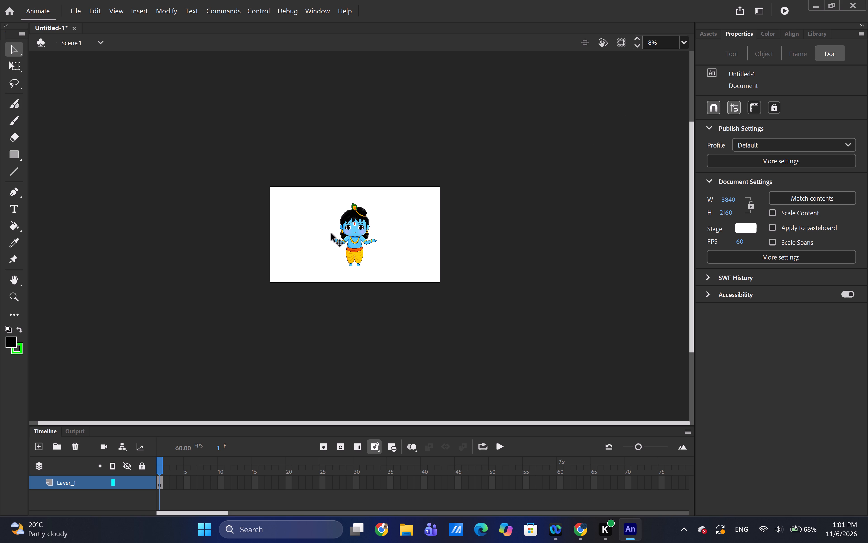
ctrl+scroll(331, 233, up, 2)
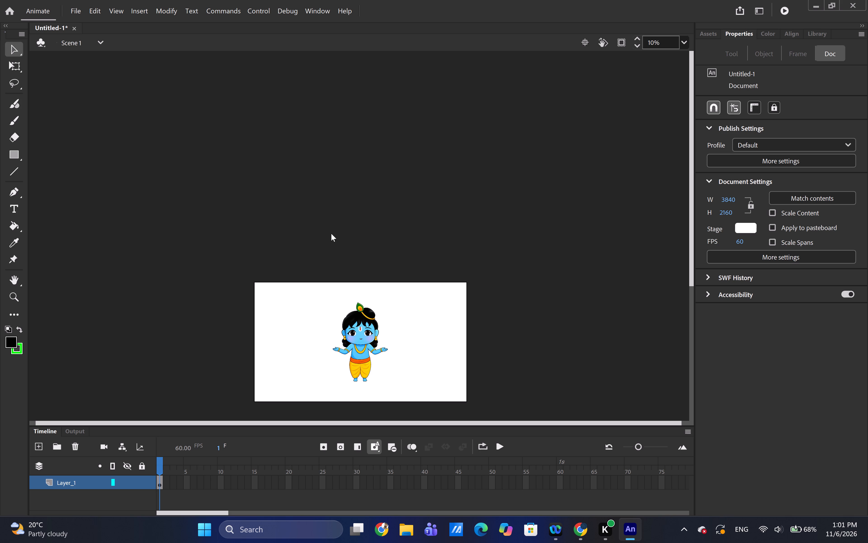